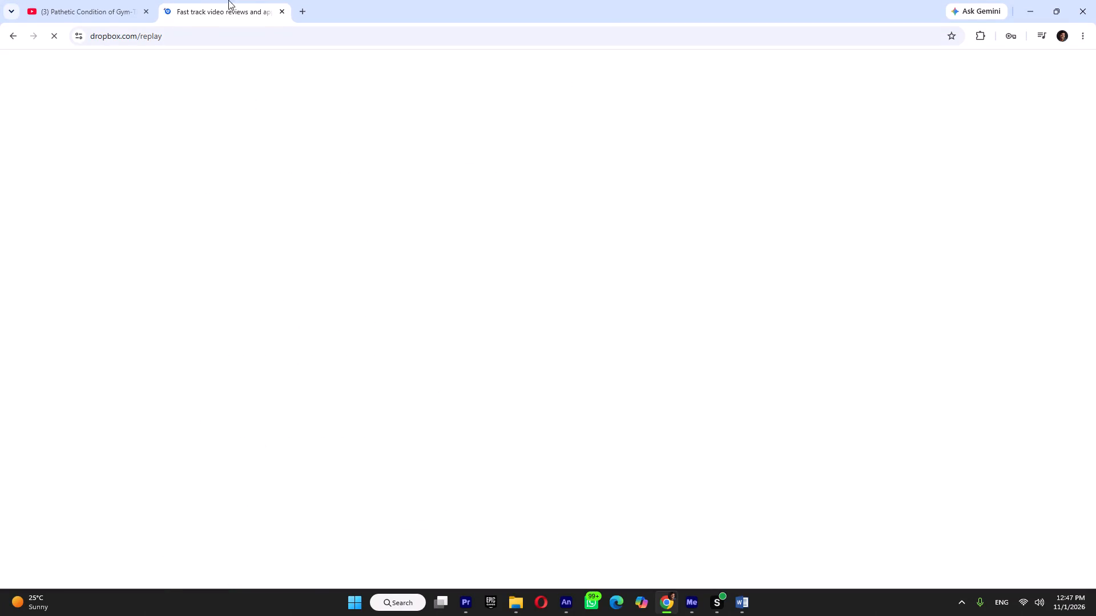
Resume the YouTube video "Pathetic Condition of Gym-Trainers in India" and check whether the Dropbox Replay page has loaded.
click(124, 0)
click(250, 200)
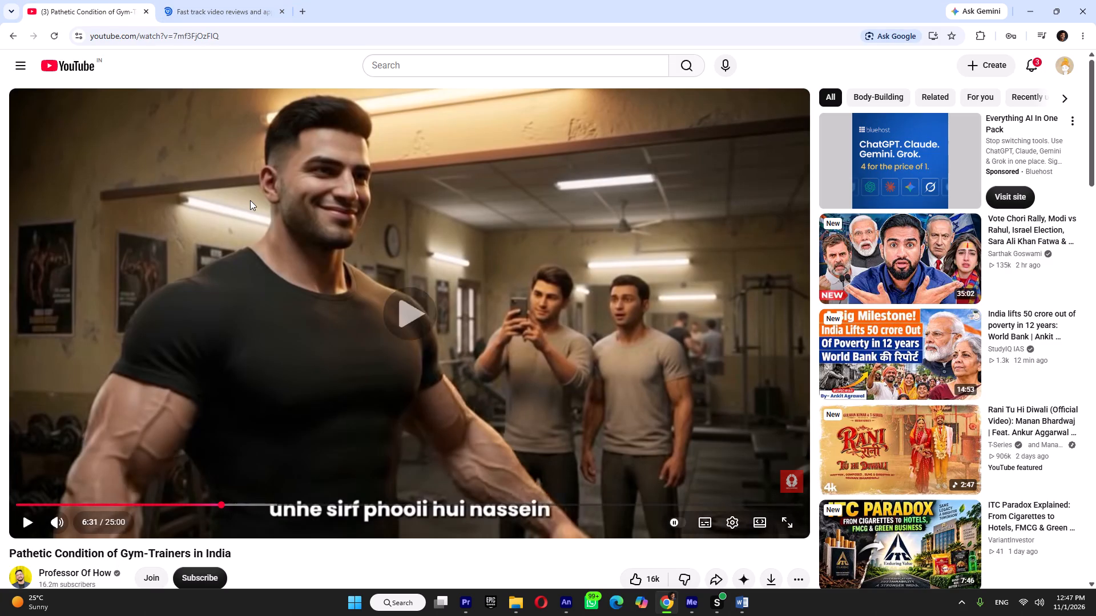
click(183, 0)
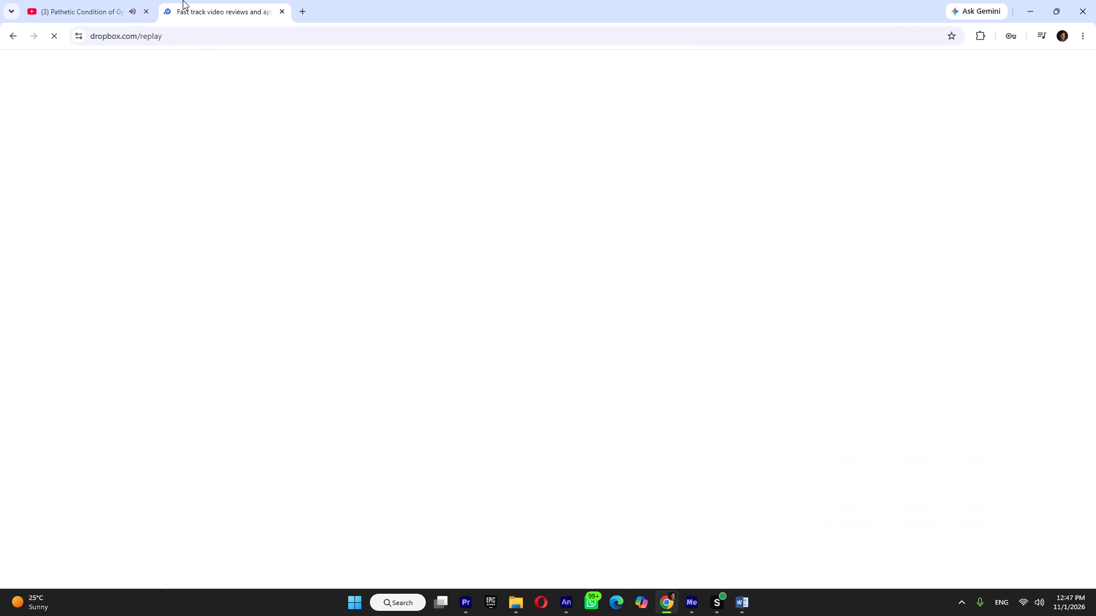
click(92, 0)
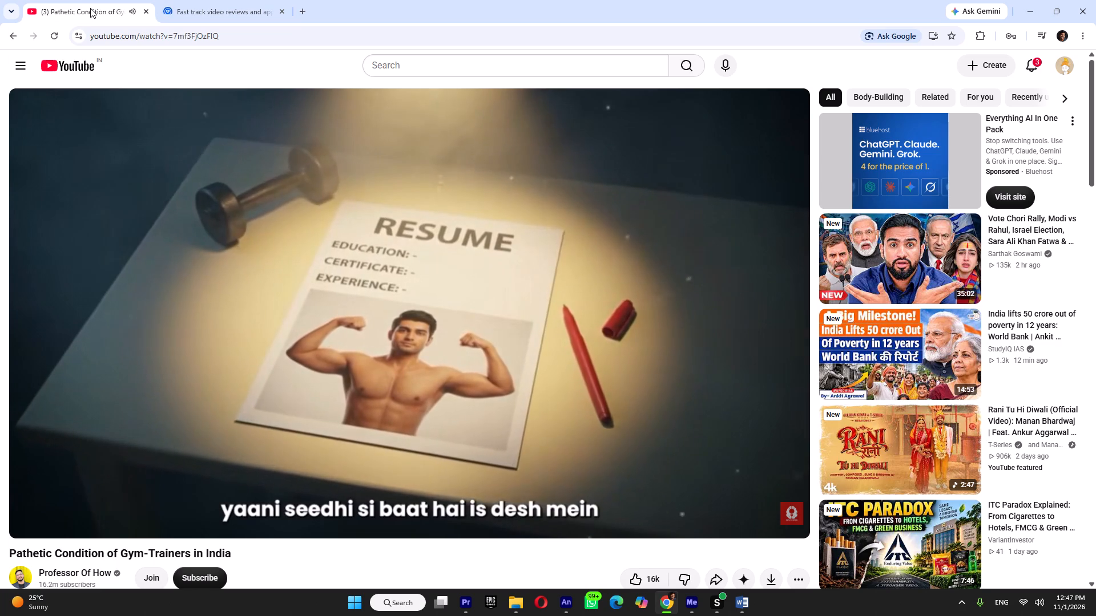
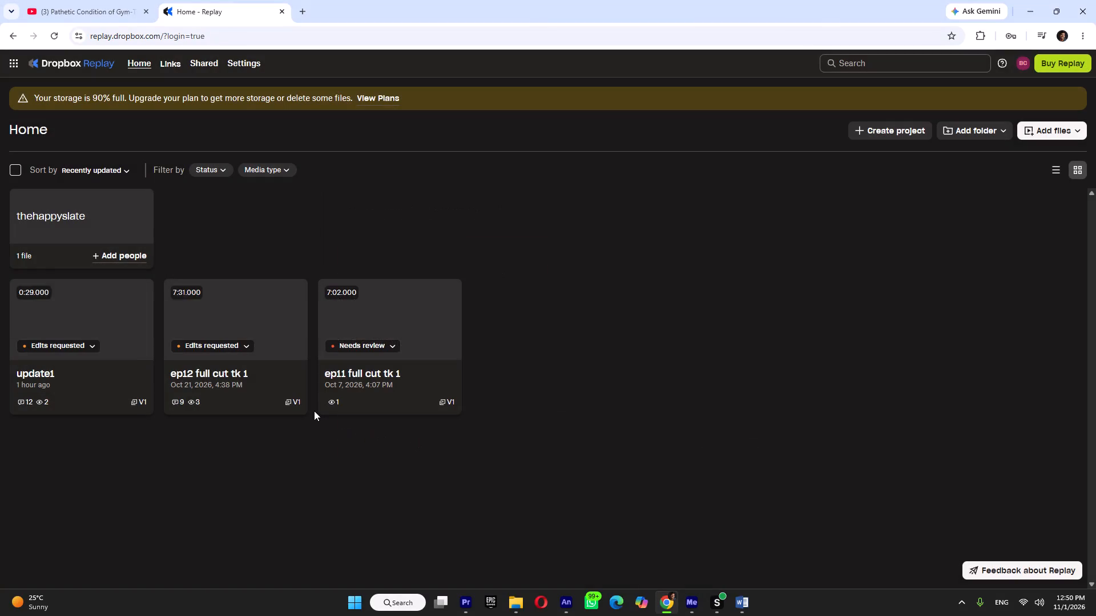
Open the update1 video in Dropbox Replay and show the first comment's marked frame at 0:02.976.
click(96, 319)
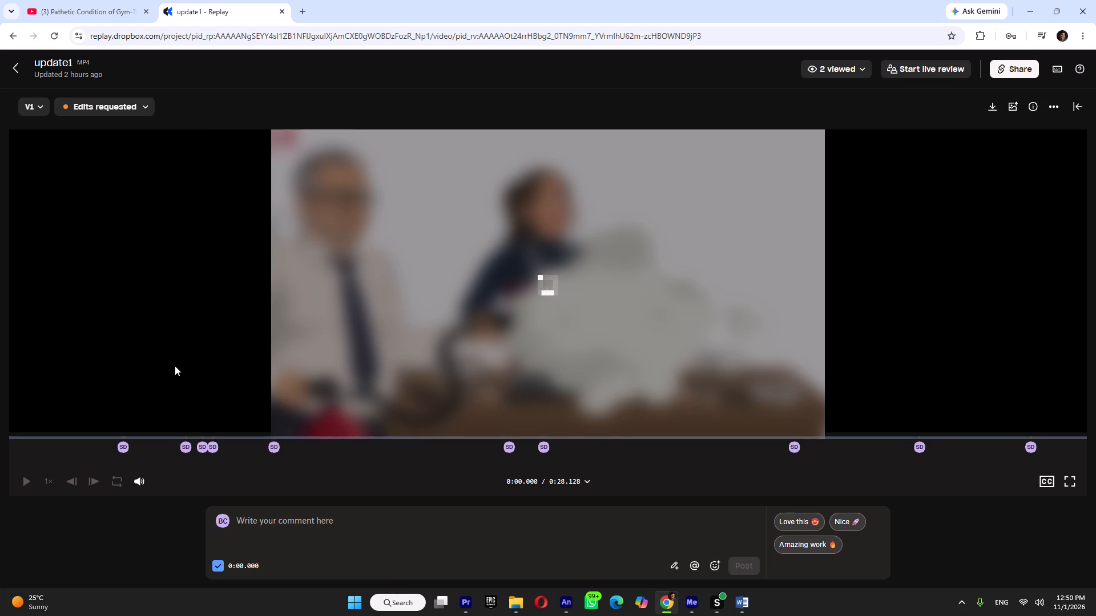
click(107, 448)
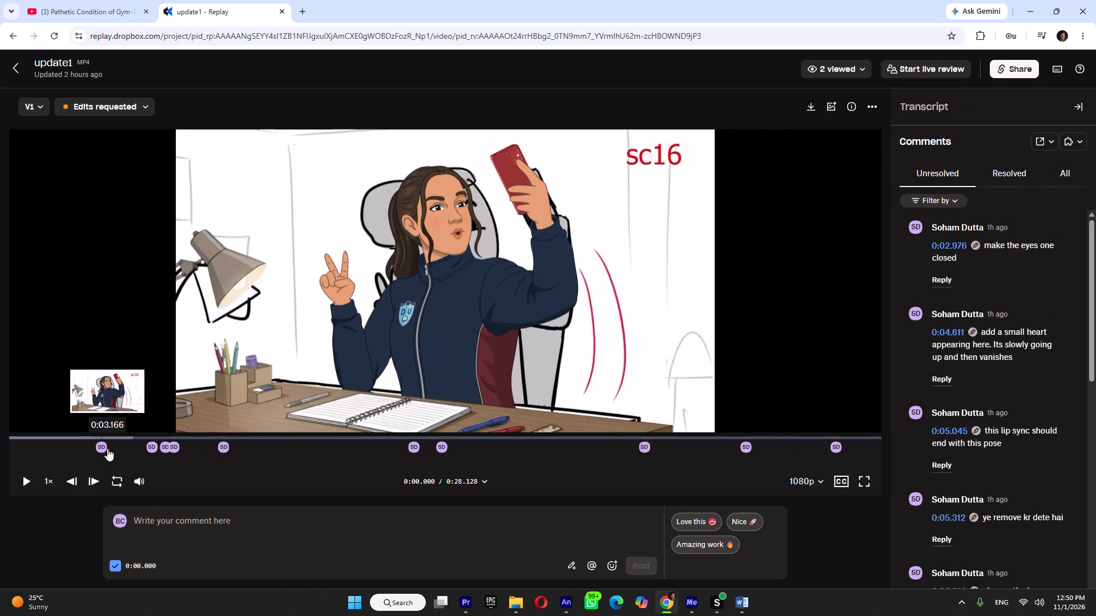
click(105, 449)
click(103, 449)
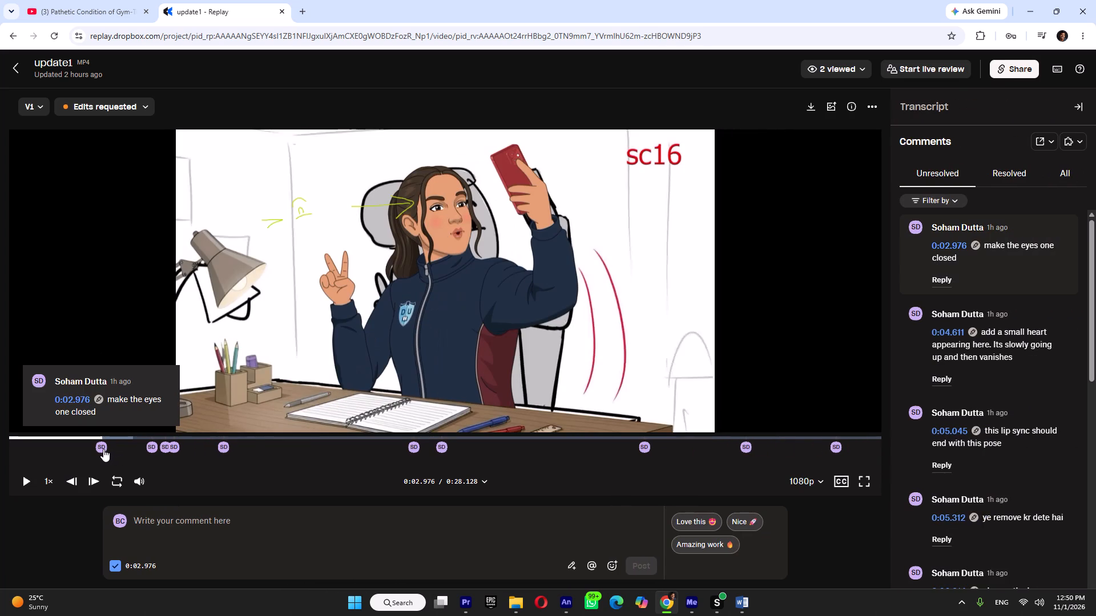
Switch to Adobe Animate and bring sc16.fla to the selfie pose, focusing on the character's face.
click(565, 594)
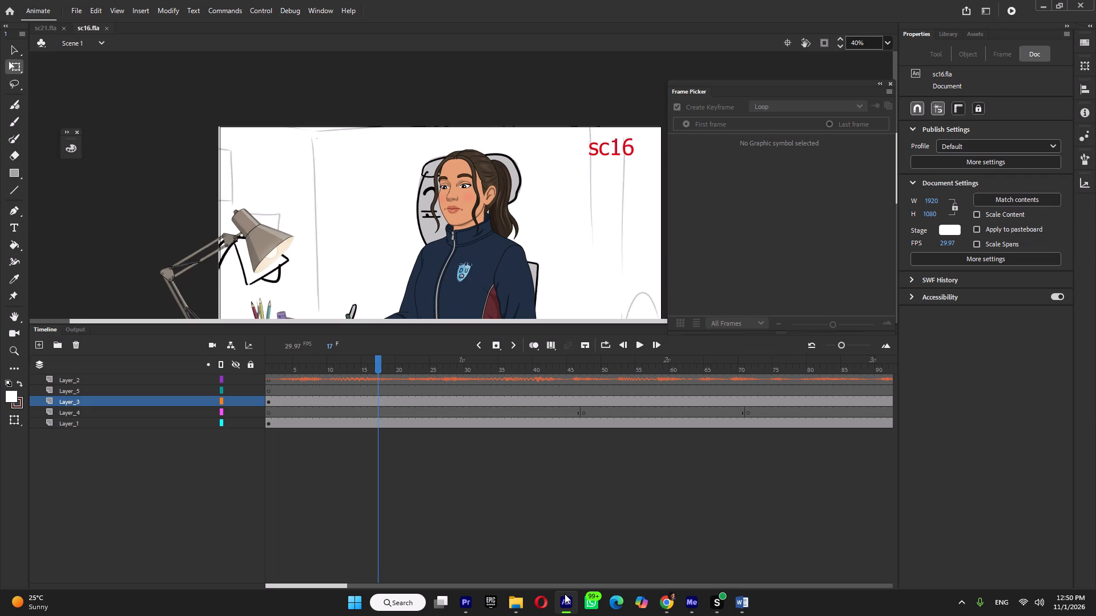
drag(401, 362, 909, 410)
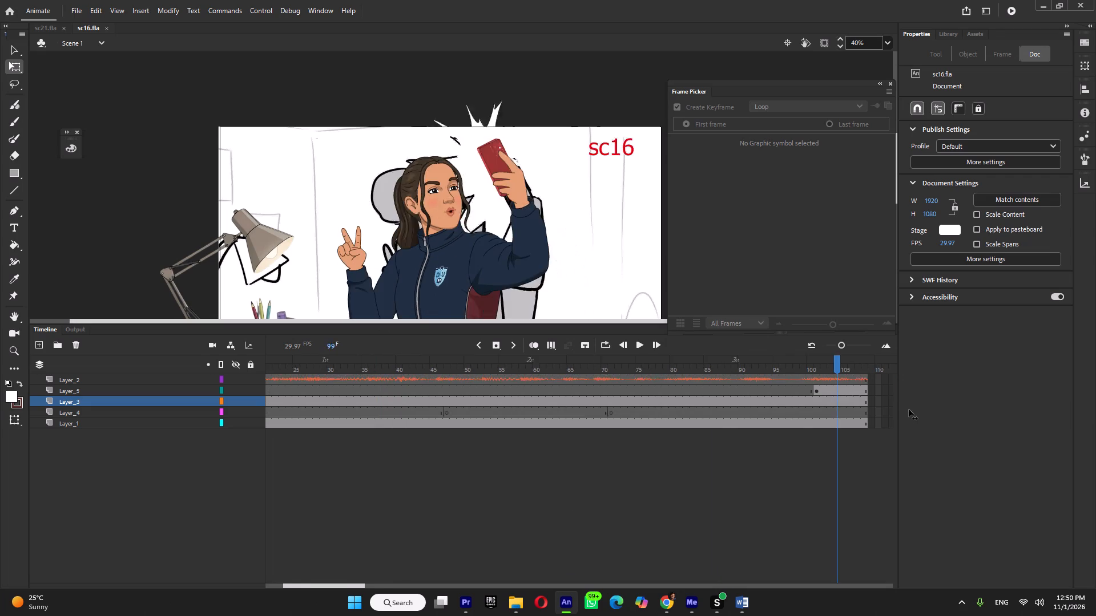
drag(909, 410, 483, 419)
ctrl+scroll(425, 176, up, 6)
Examine the blink frames inside the nested head, face and eye symbols, then return to Symbol 9.
double_click(447, 204)
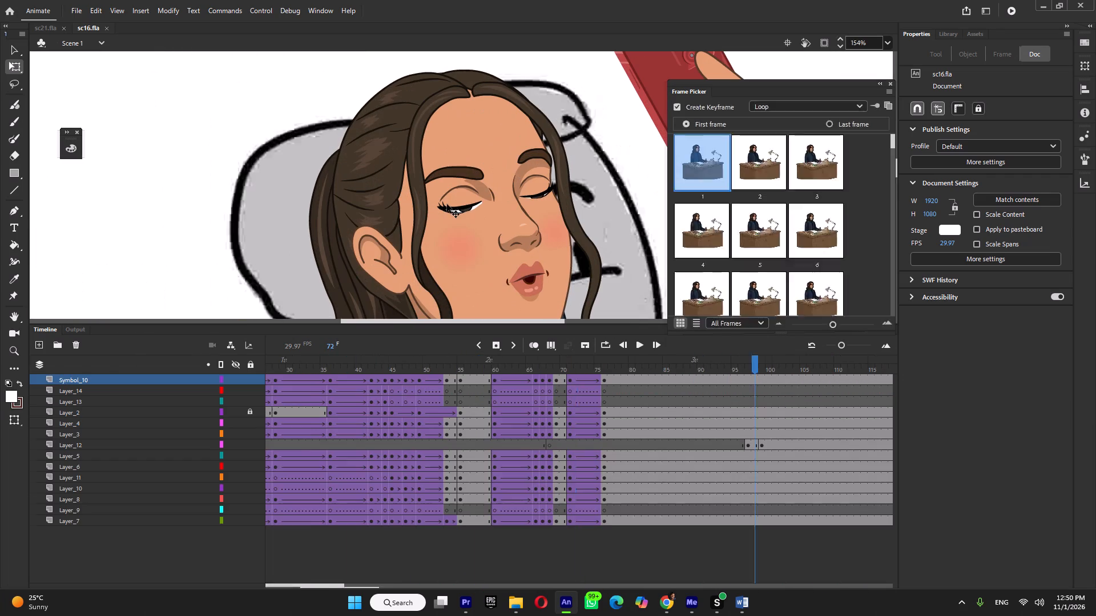
double_click(461, 208)
double_click(461, 208)
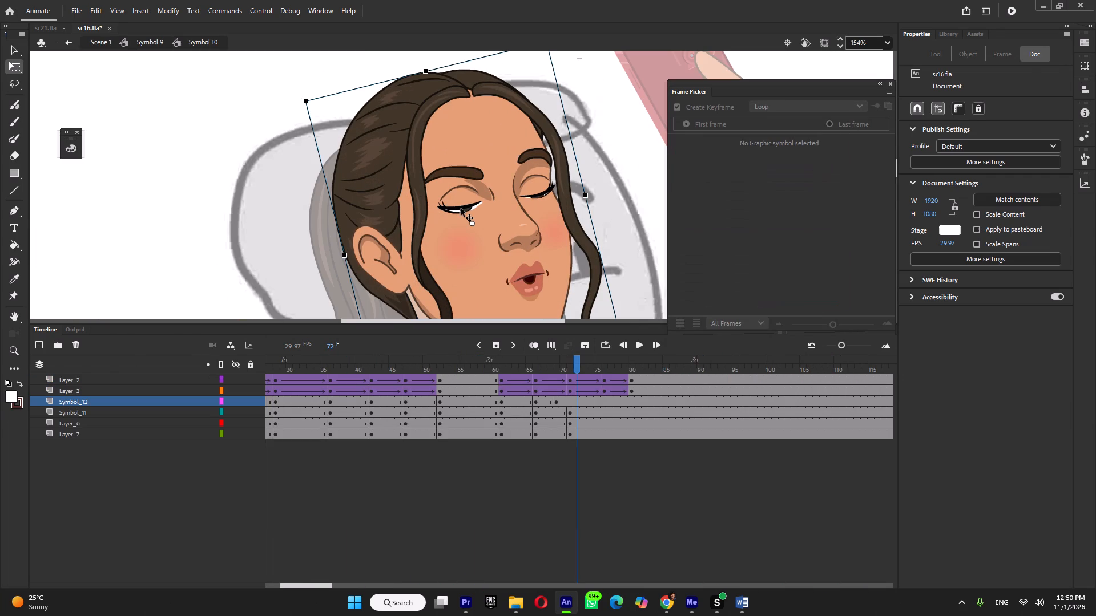
drag(491, 361, 545, 385)
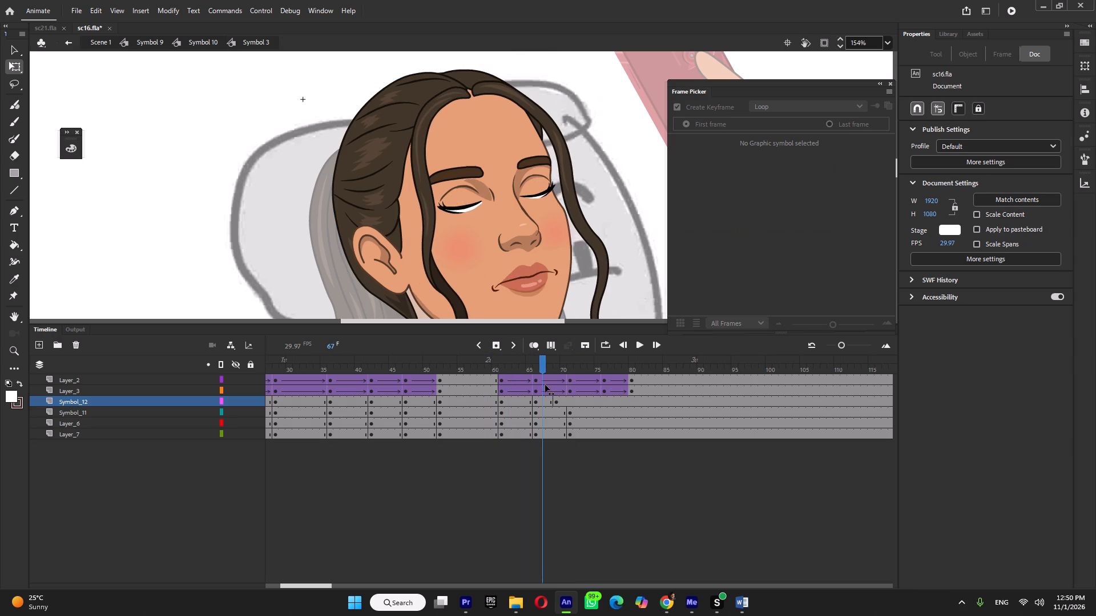
drag(545, 385, 554, 387)
double_click(461, 210)
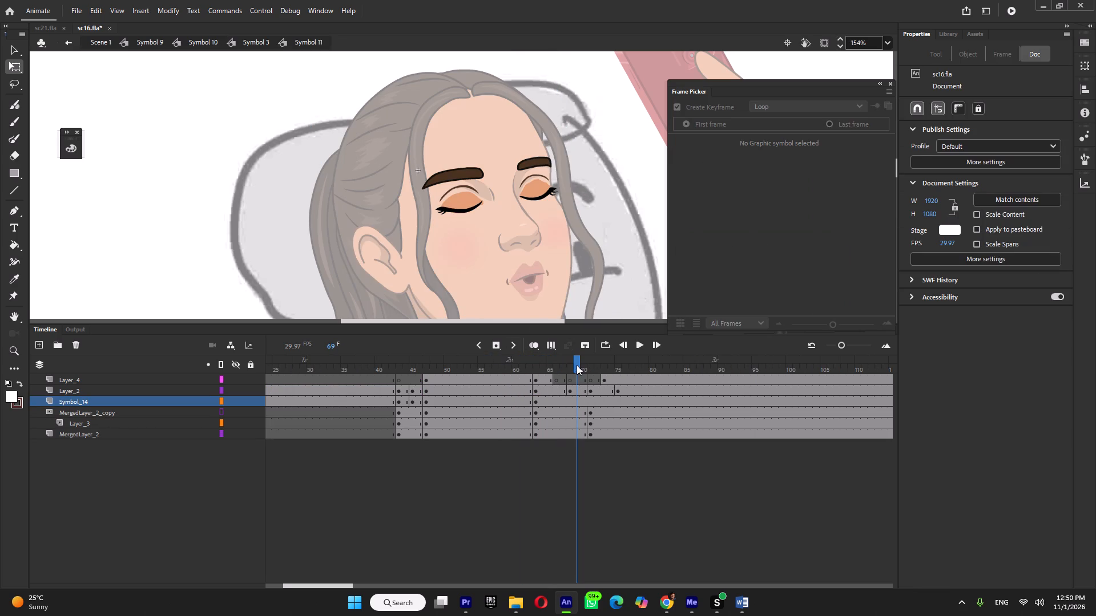
click(579, 390)
click(591, 390)
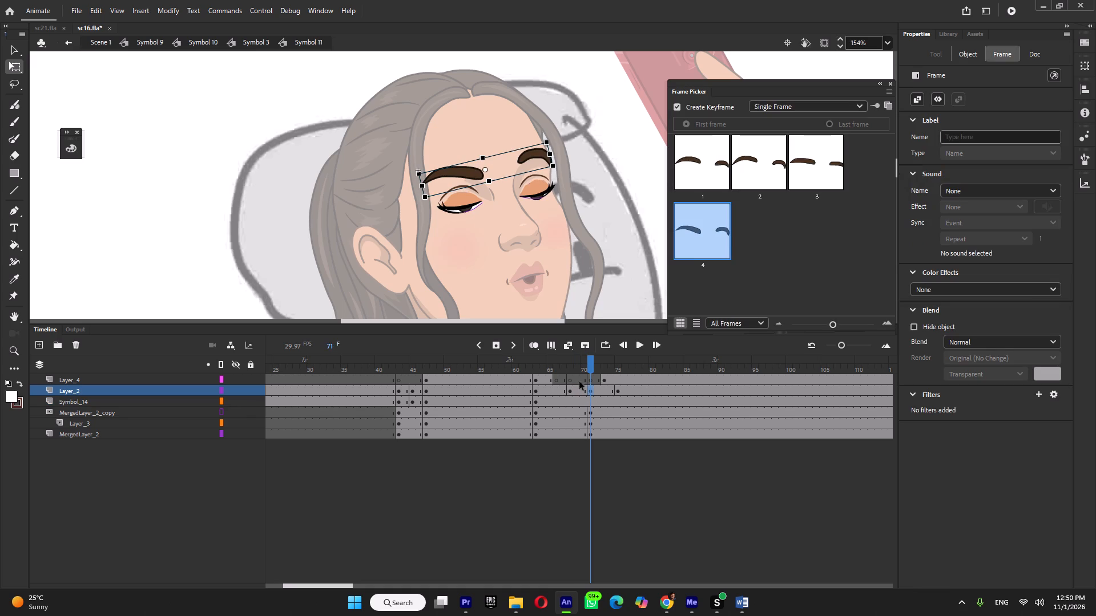
drag(579, 368, 571, 376)
triple_click(591, 204)
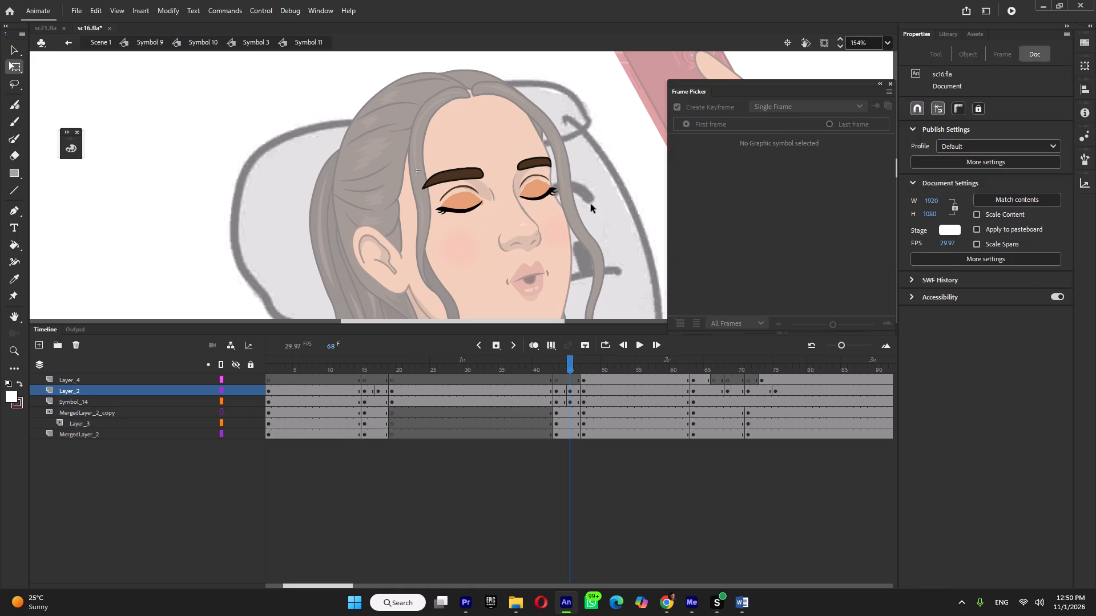
click(592, 204)
double_click(605, 201)
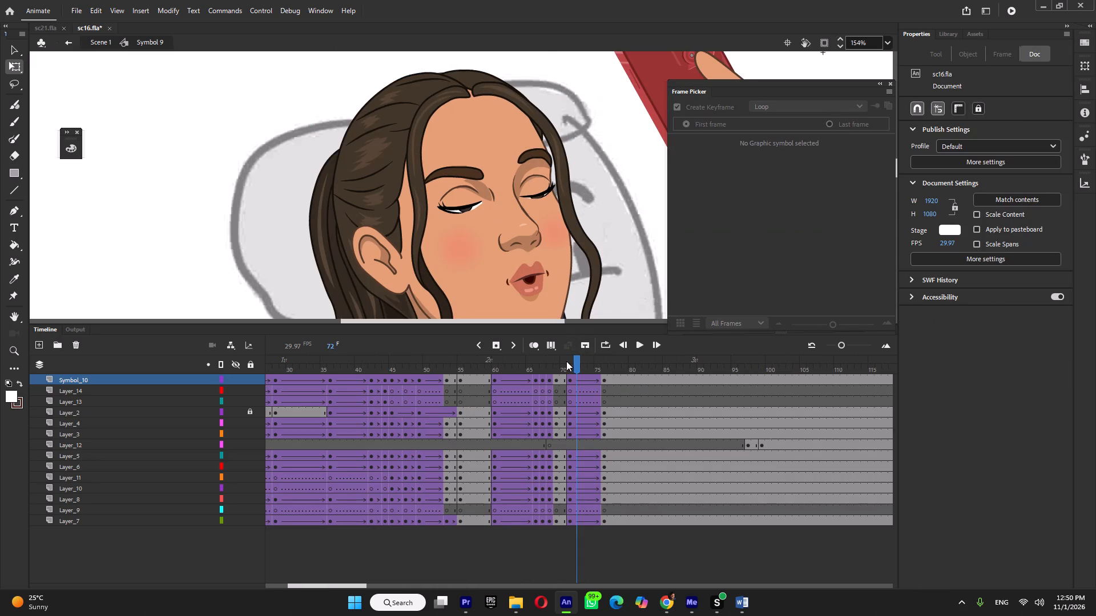
From frame 69 of Symbol 9, enter the nested symbols down to Symbol 11 and add a keyframe on the Symbol_14 layer at frame 69.
drag(566, 363, 553, 363)
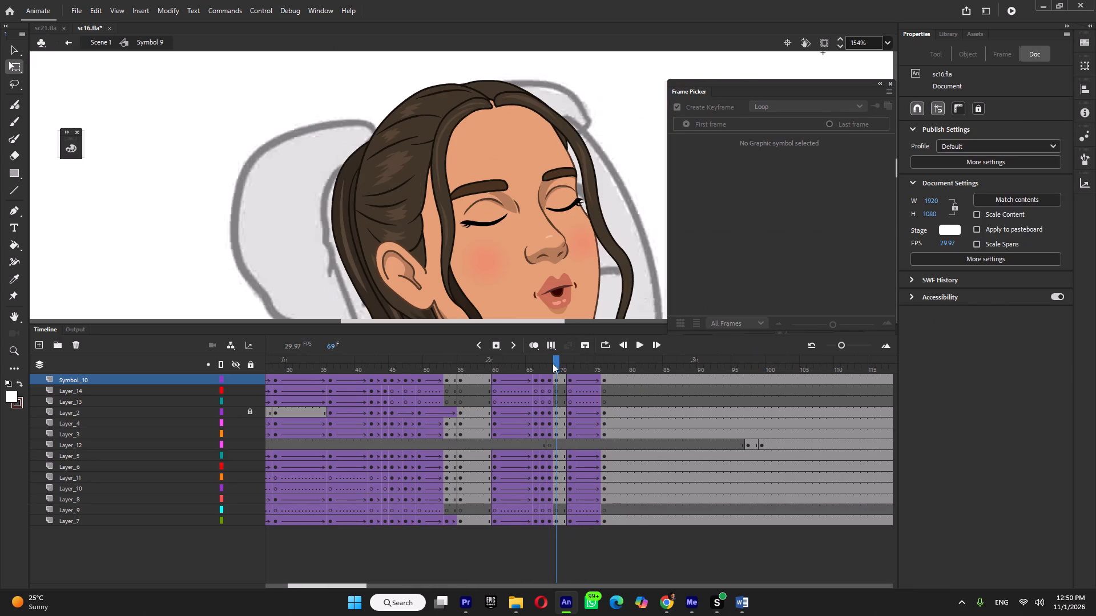
drag(553, 363, 555, 375)
double_click(533, 208)
triple_click(498, 221)
click(498, 221)
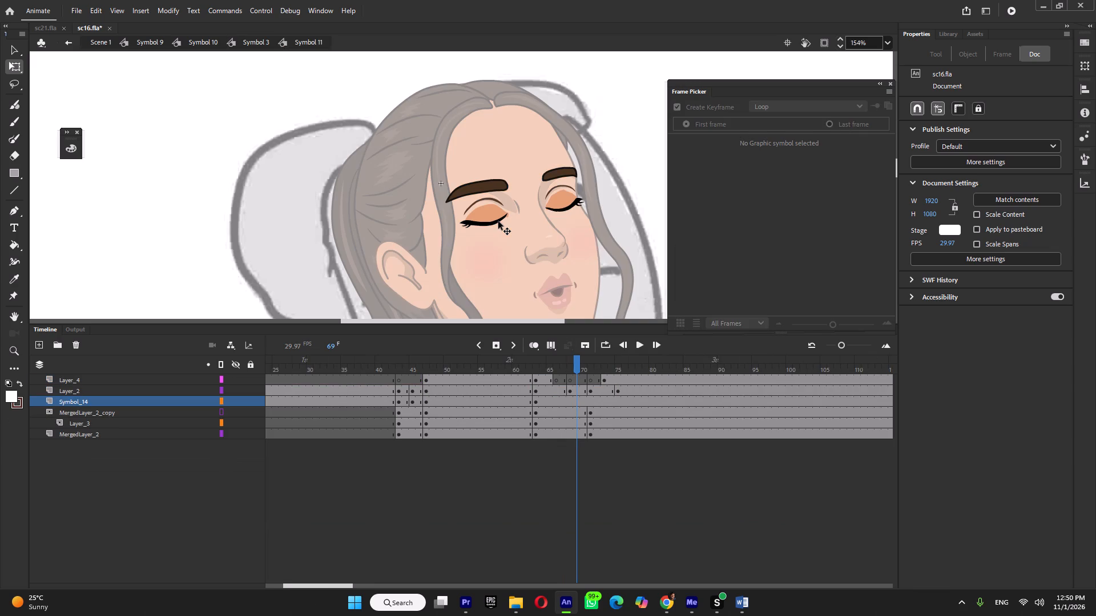
click(498, 221)
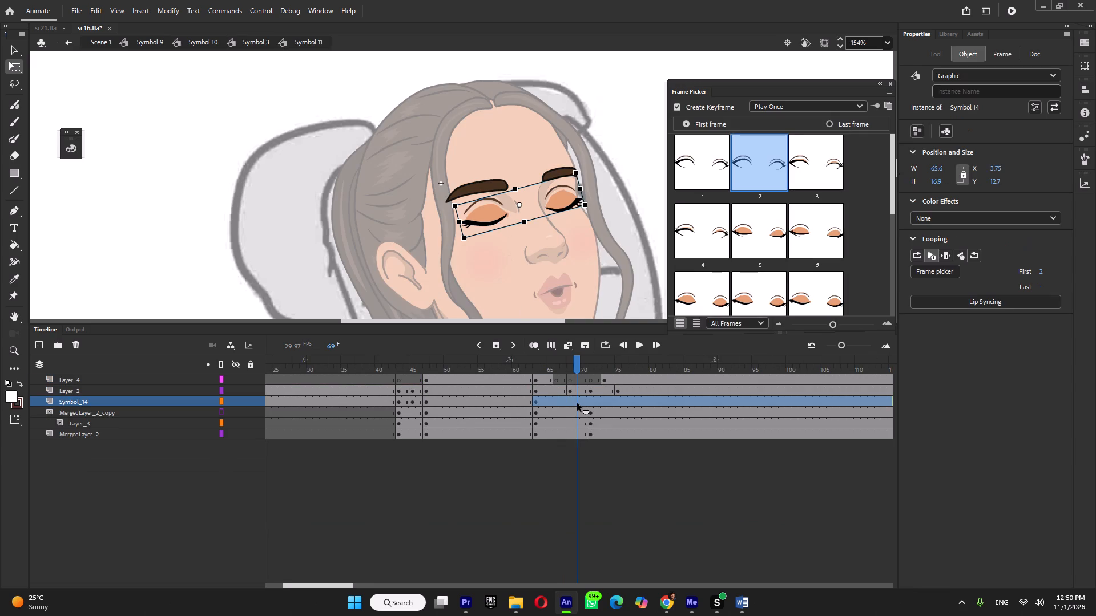
click(578, 403)
key(F6)
Copy the near eye's squeezed-shut strokes from frame 38 of the Symbol_14 layer.
click(368, 364)
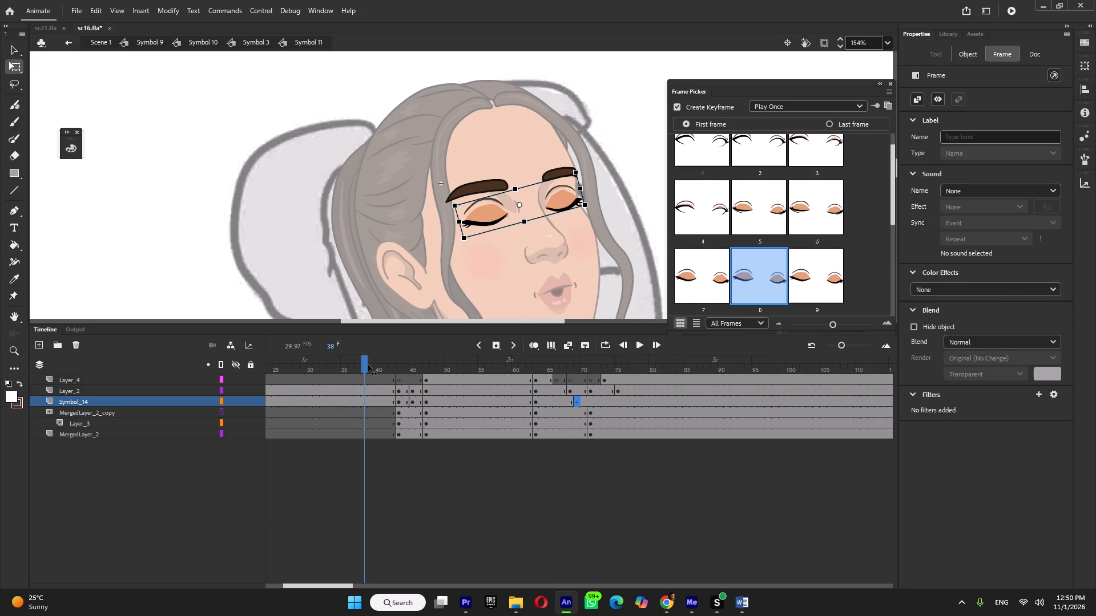
click(498, 215)
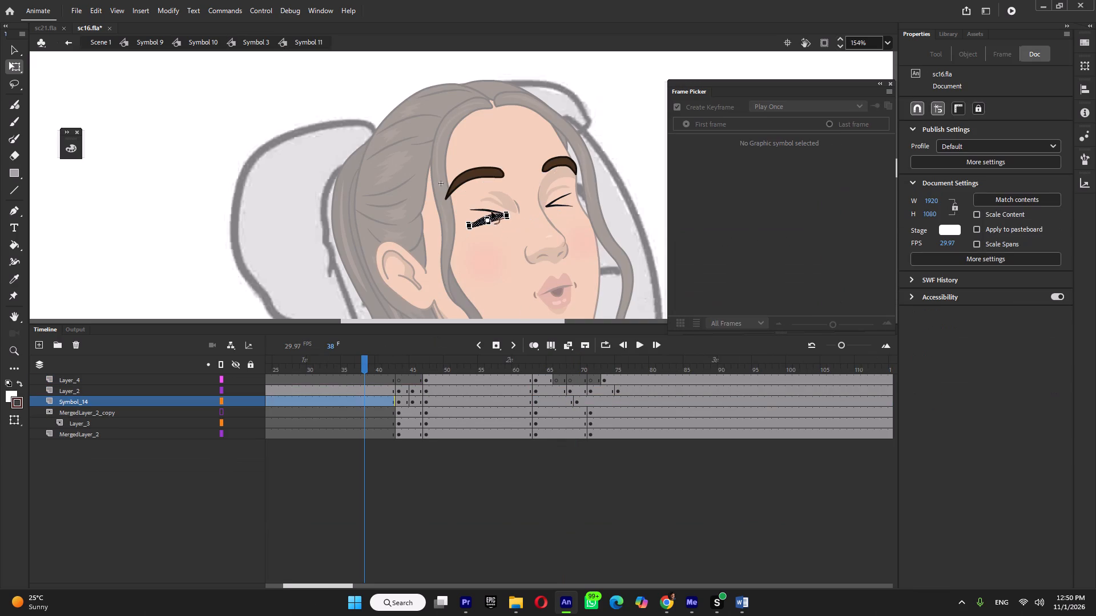
shift+click(487, 211)
key(ctrl+c)
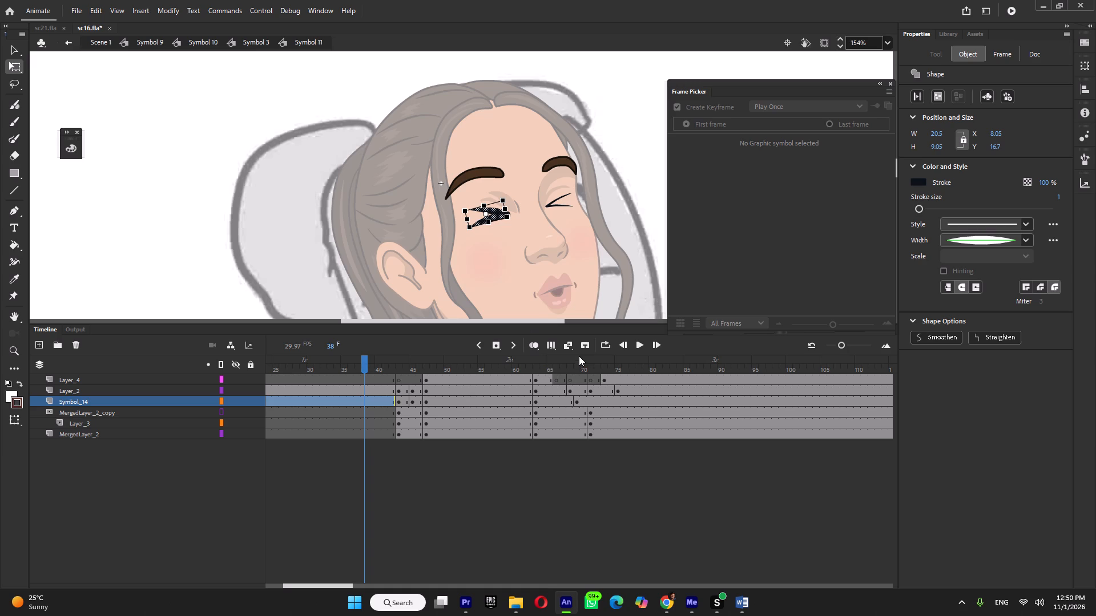
Add keyframes at frame 69 on the MergedLayer_2_copy, Layer_3 and MergedLayer_2 layers.
click(576, 365)
drag(576, 410, 577, 437)
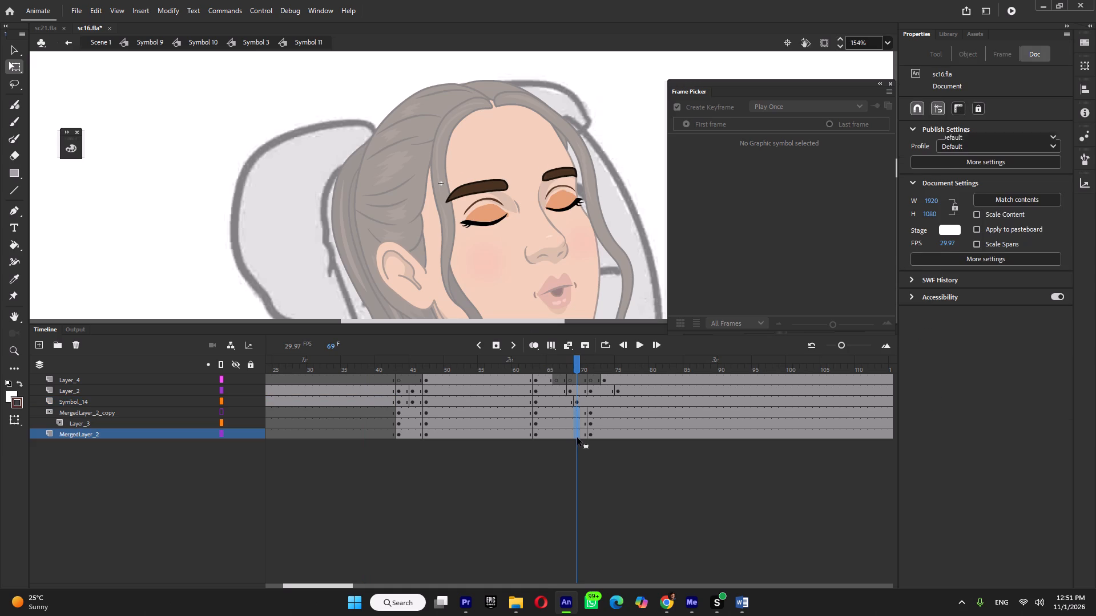
key(F6)
Compare the eye layers at frame 71, then set the Symbol_14 eyelids at frame 69 to start from symbol frame 1.
click(592, 415)
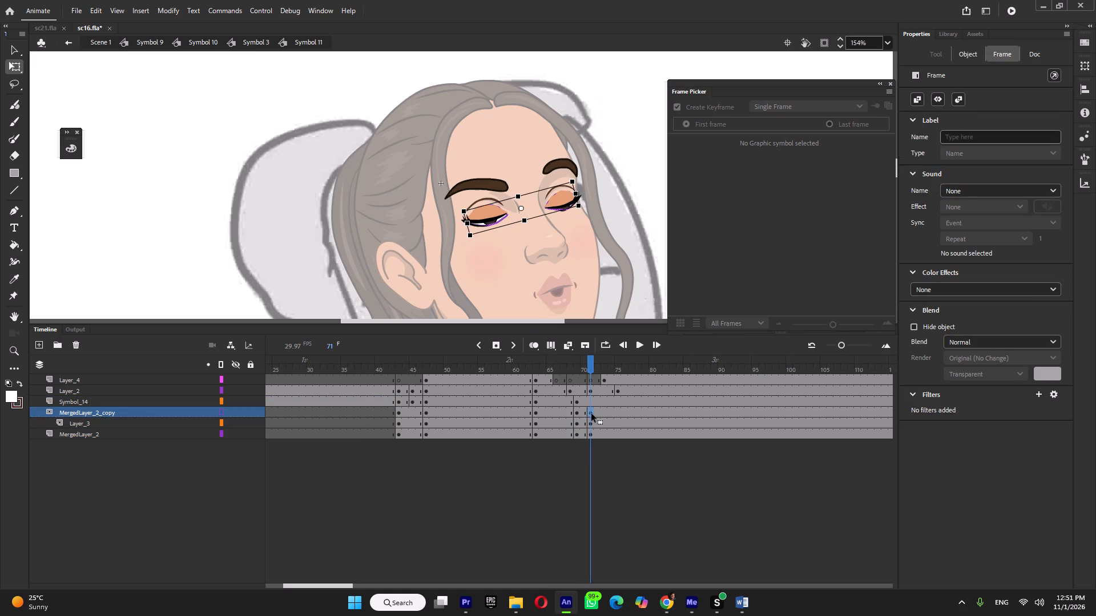
click(591, 419)
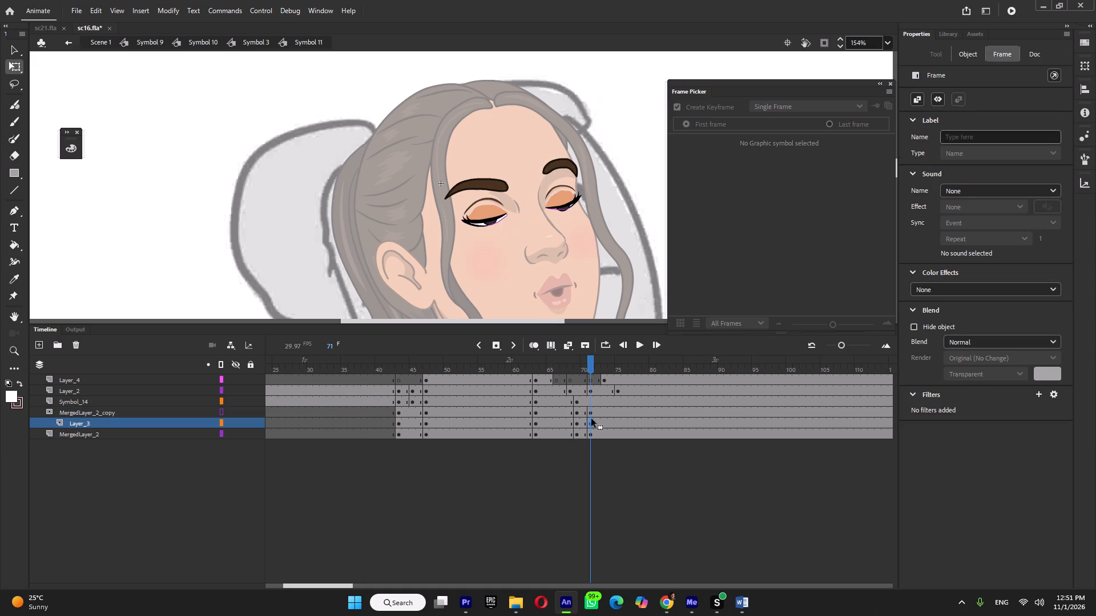
click(591, 412)
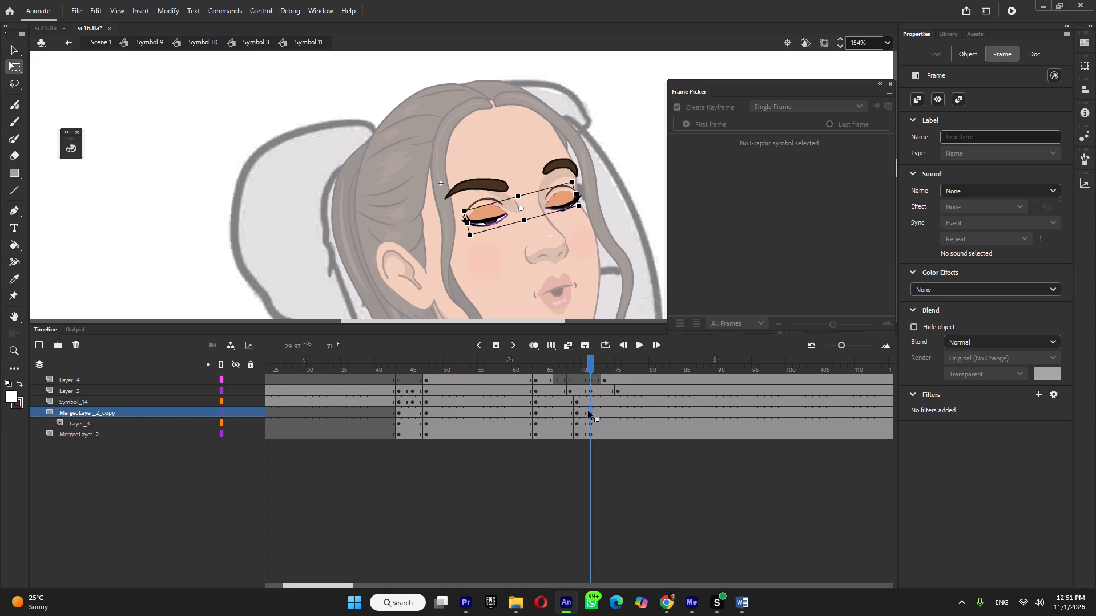
click(578, 401)
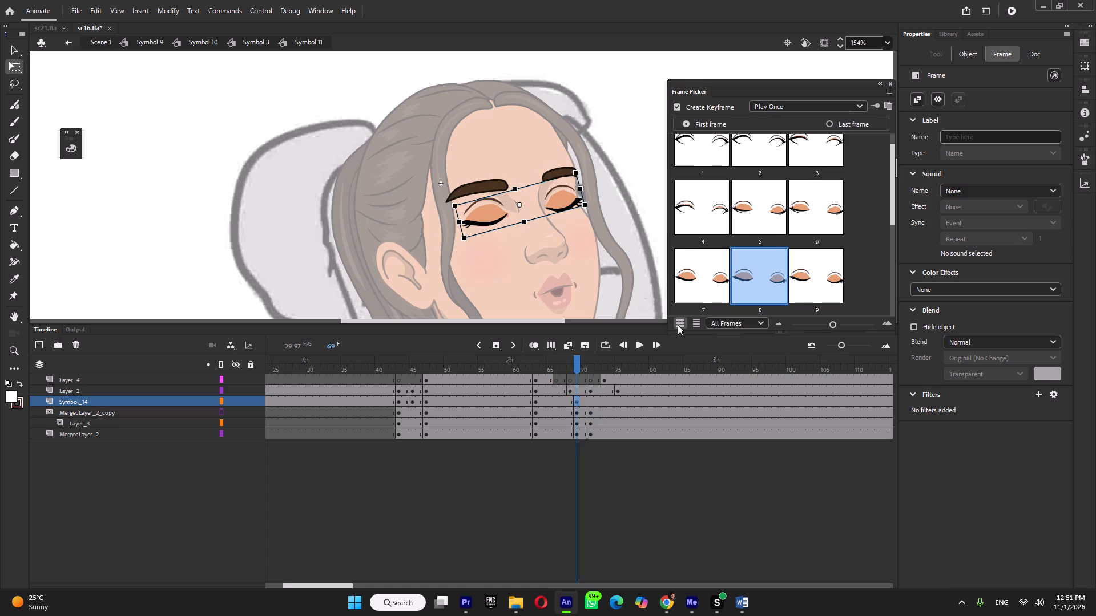
click(716, 158)
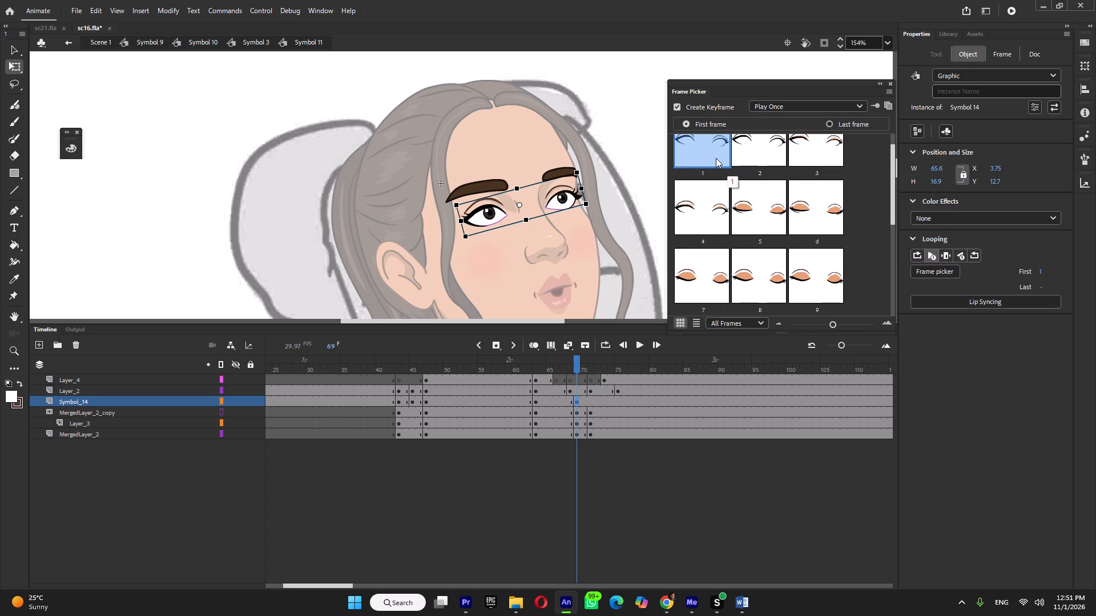
Move the Layer_3 pupil keyframe from frame 71 to frame 69.
click(591, 422)
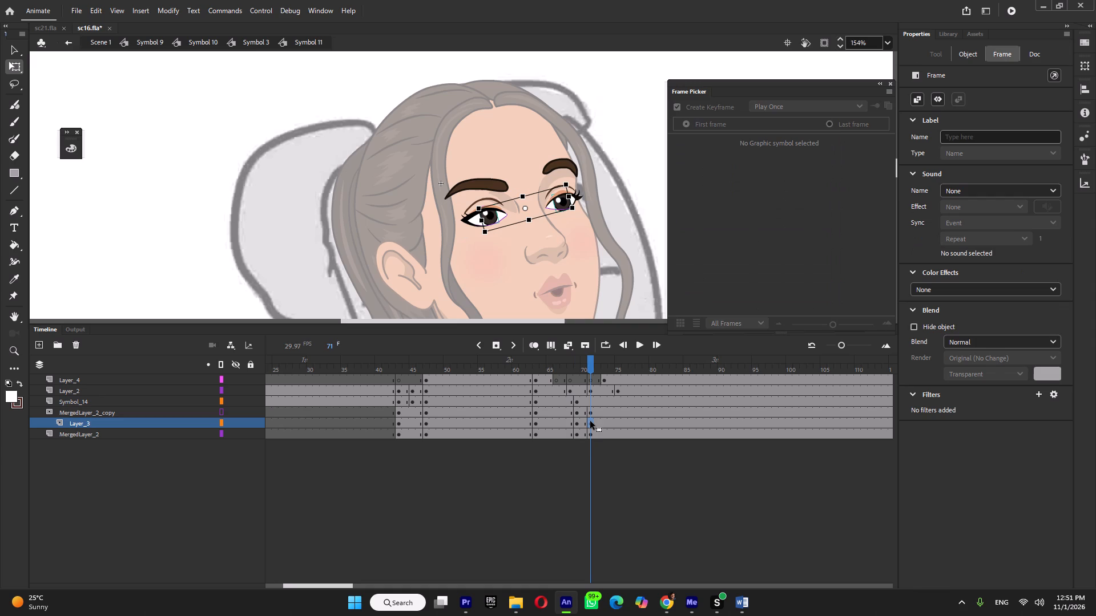
drag(590, 421, 578, 421)
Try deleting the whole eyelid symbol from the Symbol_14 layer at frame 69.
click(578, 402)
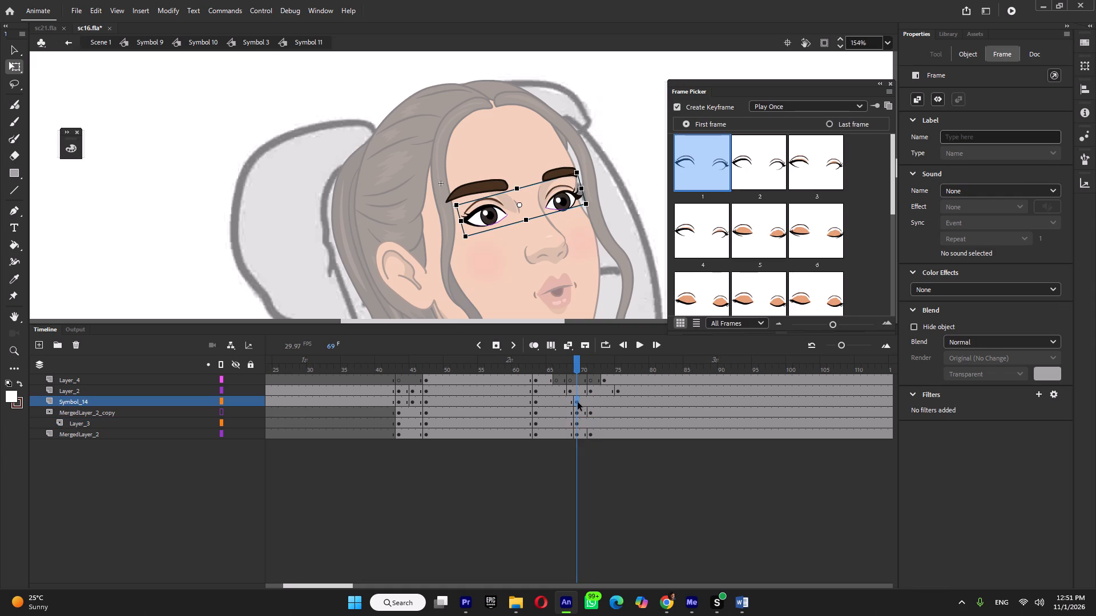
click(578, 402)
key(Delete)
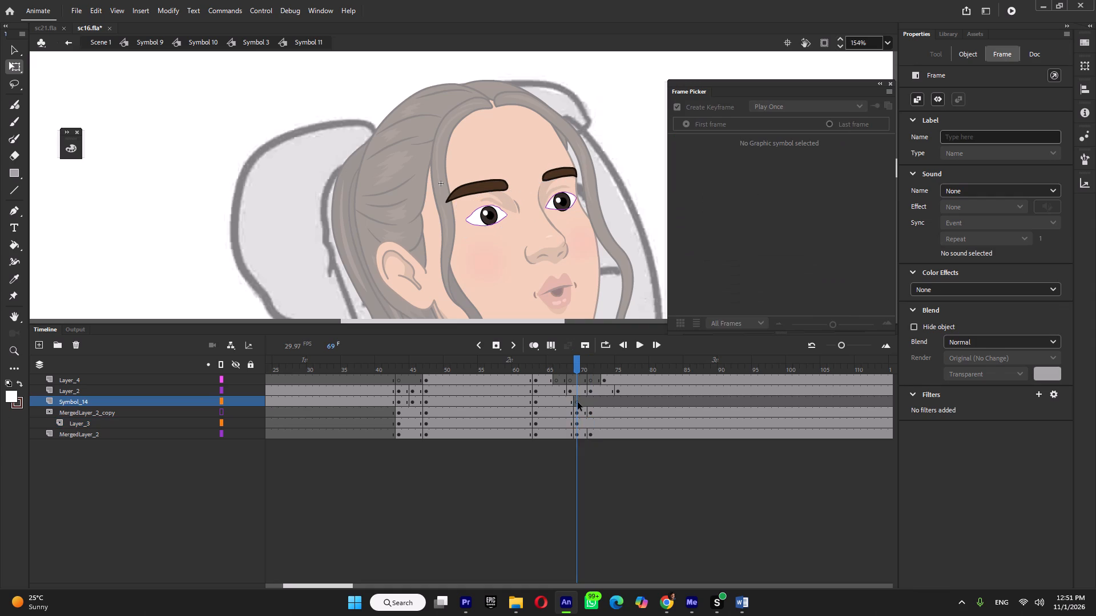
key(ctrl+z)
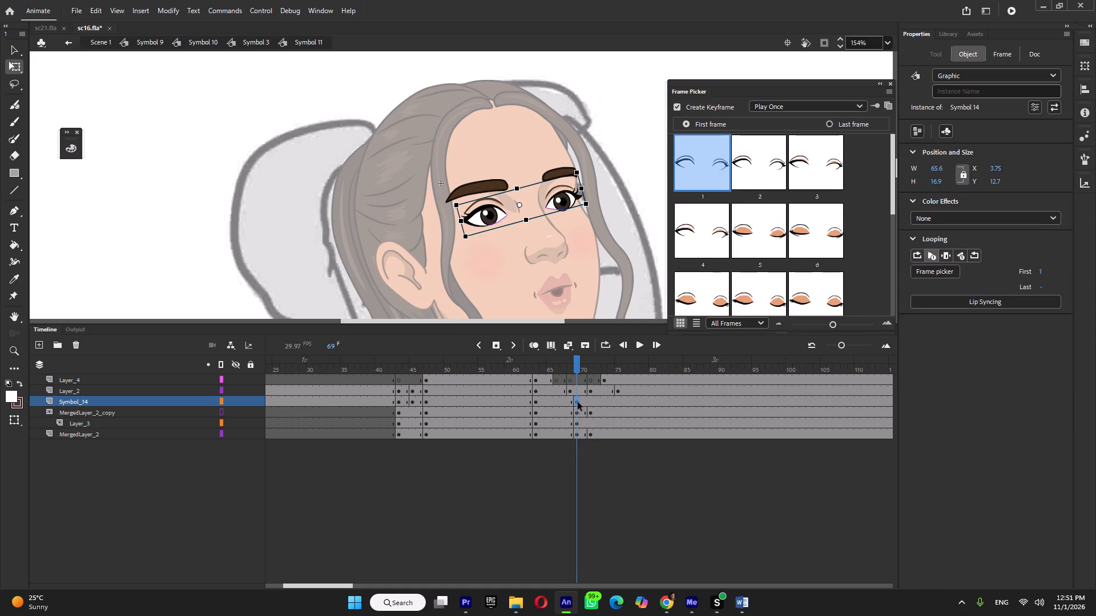
Break apart the eyelid symbol at frame 69 and delete the near eye's lashes, crease line and black outline.
key(ctrl+b)
click(506, 271)
ctrl+scroll(472, 208, up, 2)
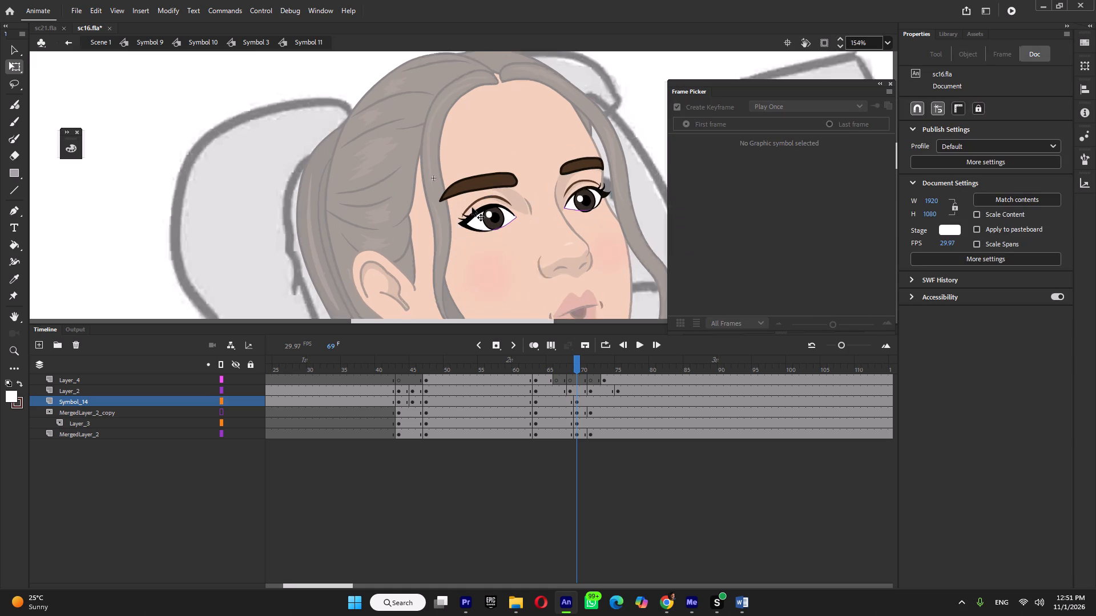
click(466, 216)
click(462, 218)
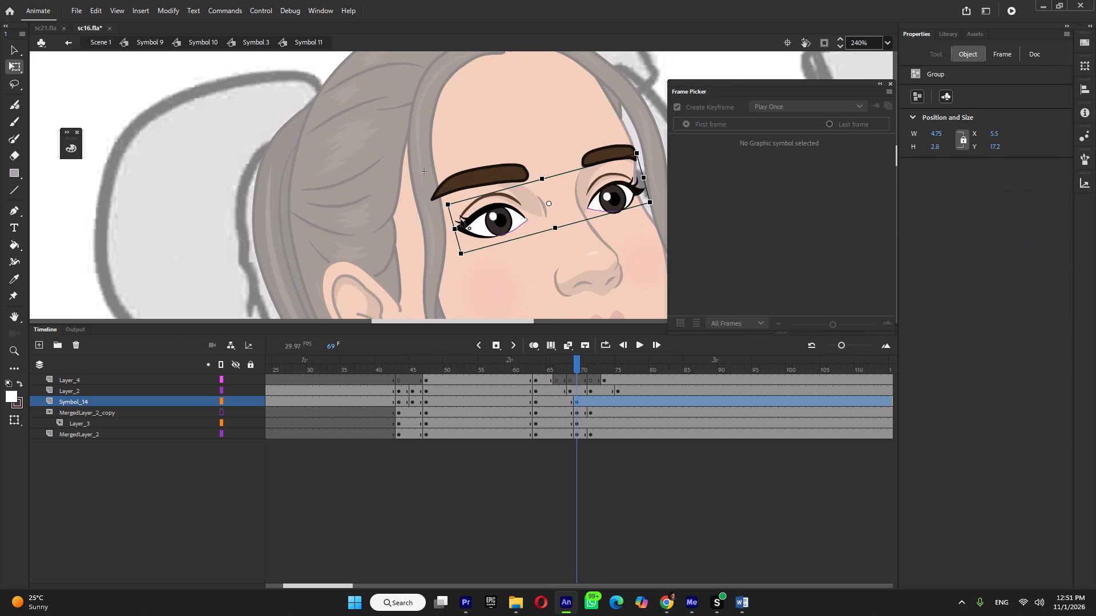
key(Delete)
click(465, 206)
click(465, 206)
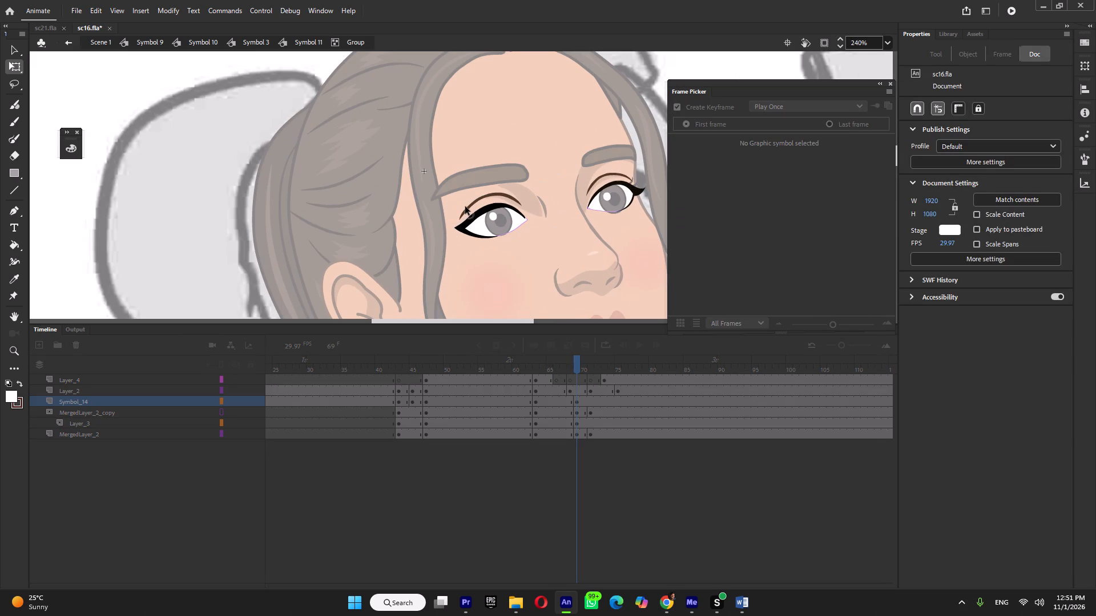
click(465, 206)
key(Delete)
click(469, 218)
key(Delete)
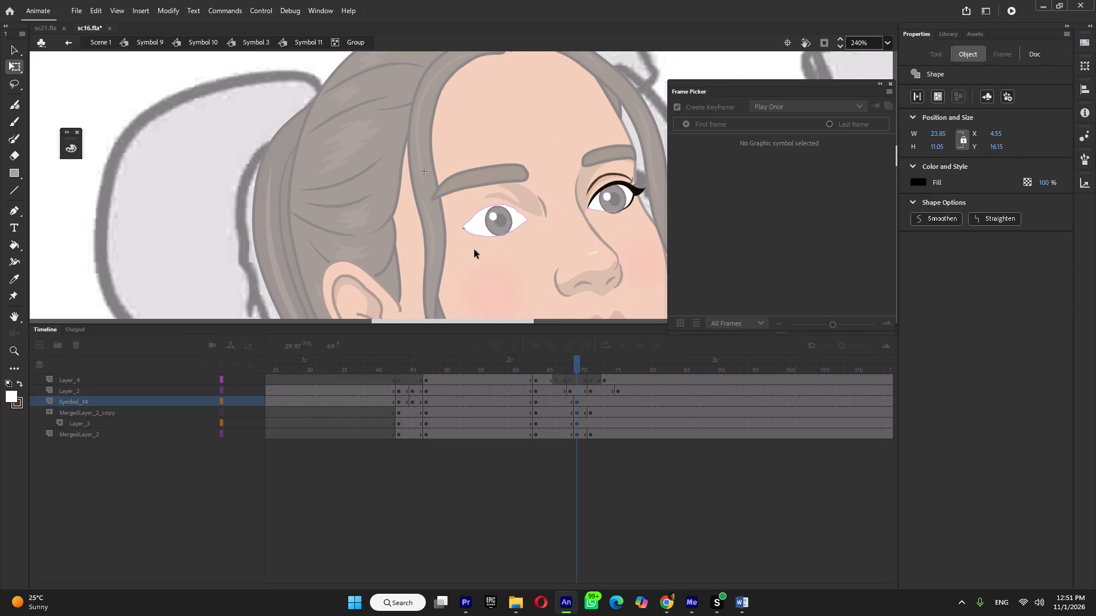
Leave the eyelid group and delete the near eye's mask shape on the MergedLayer_2_copy layer.
double_click(474, 245)
click(467, 231)
click(474, 236)
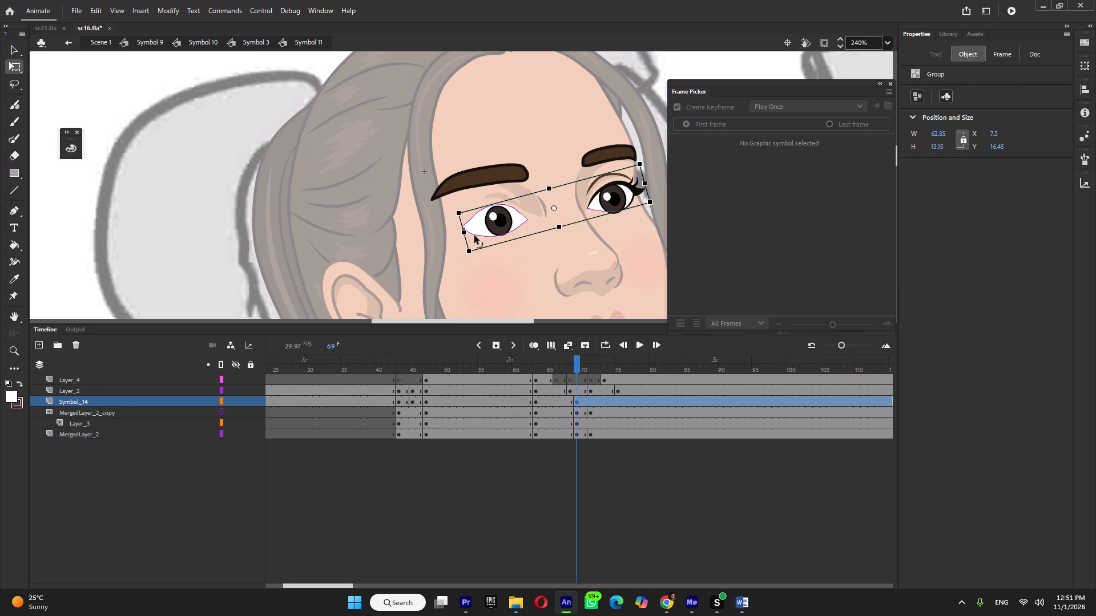
key(Delete)
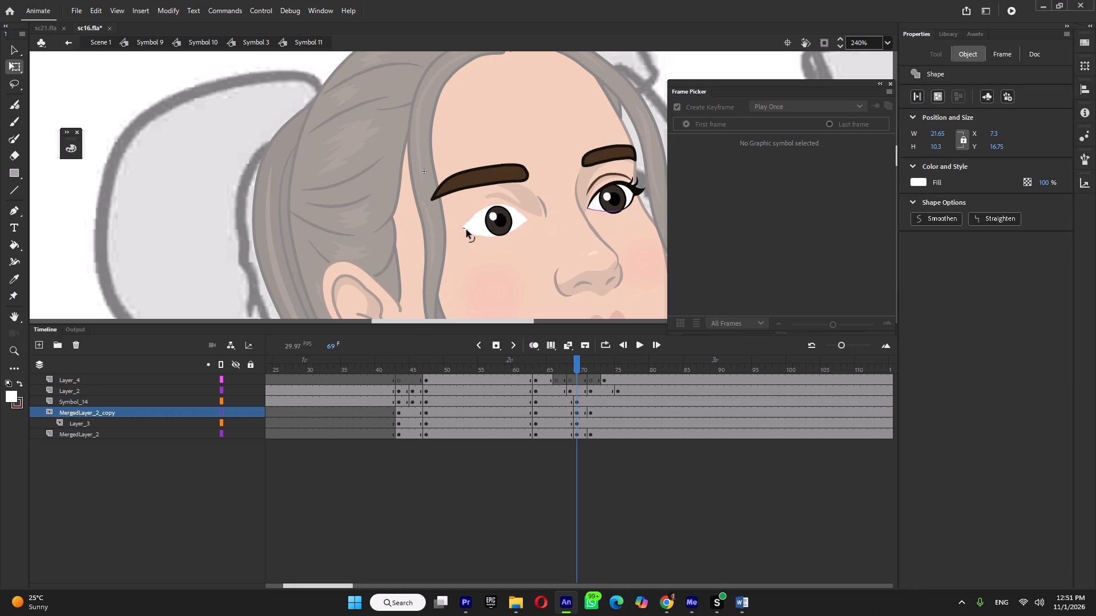
Delete the near eye's white shape and its pupil on Layer_3 at frame 69.
click(465, 229)
triple_click(464, 228)
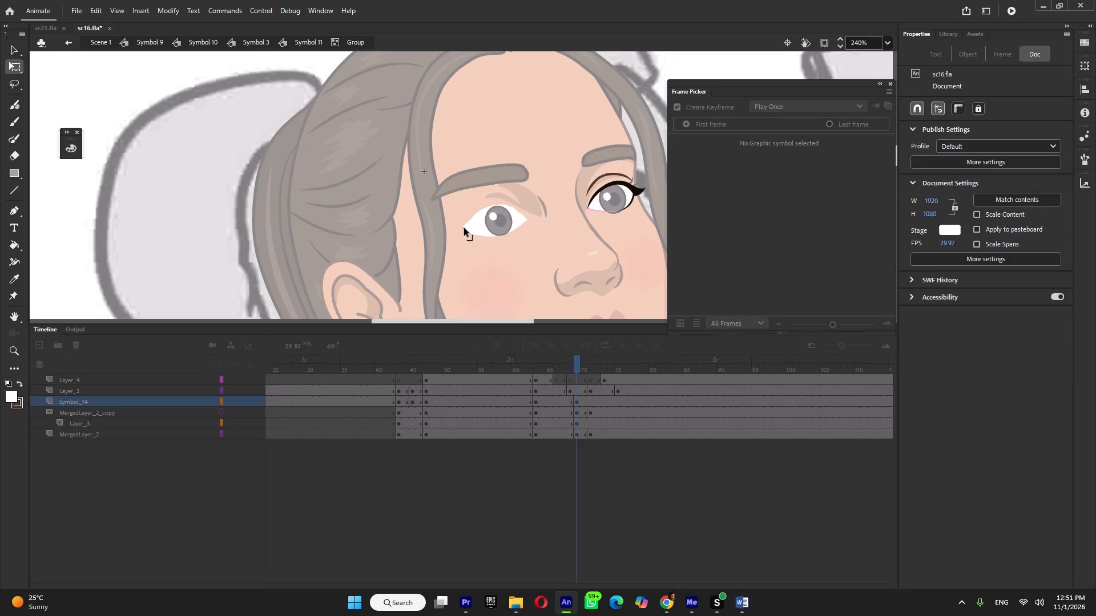
key(Delete)
double_click(497, 290)
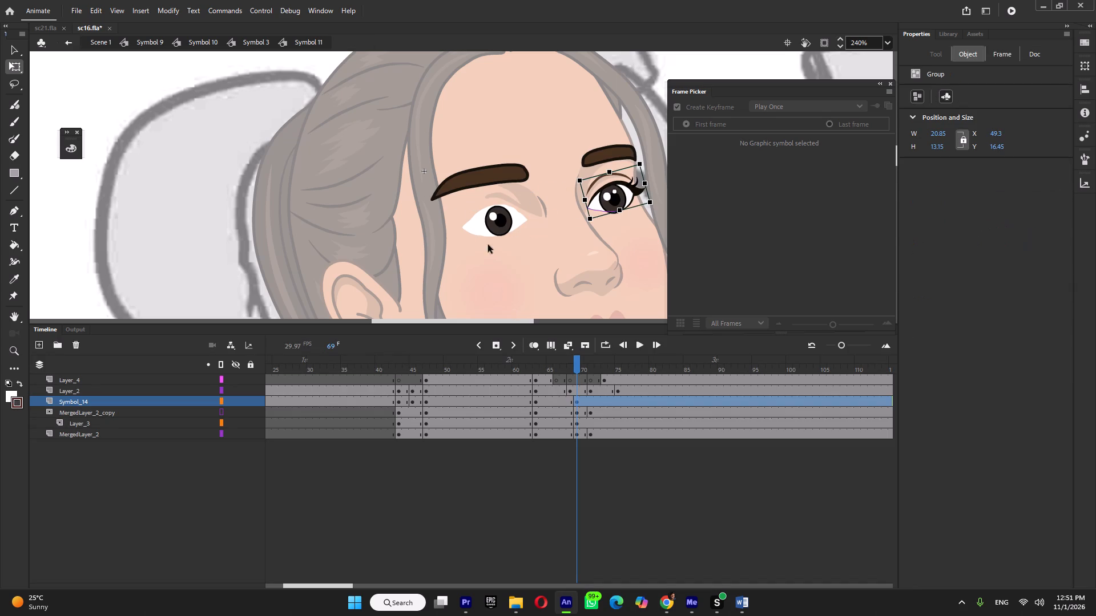
click(474, 233)
key(Delete)
click(495, 227)
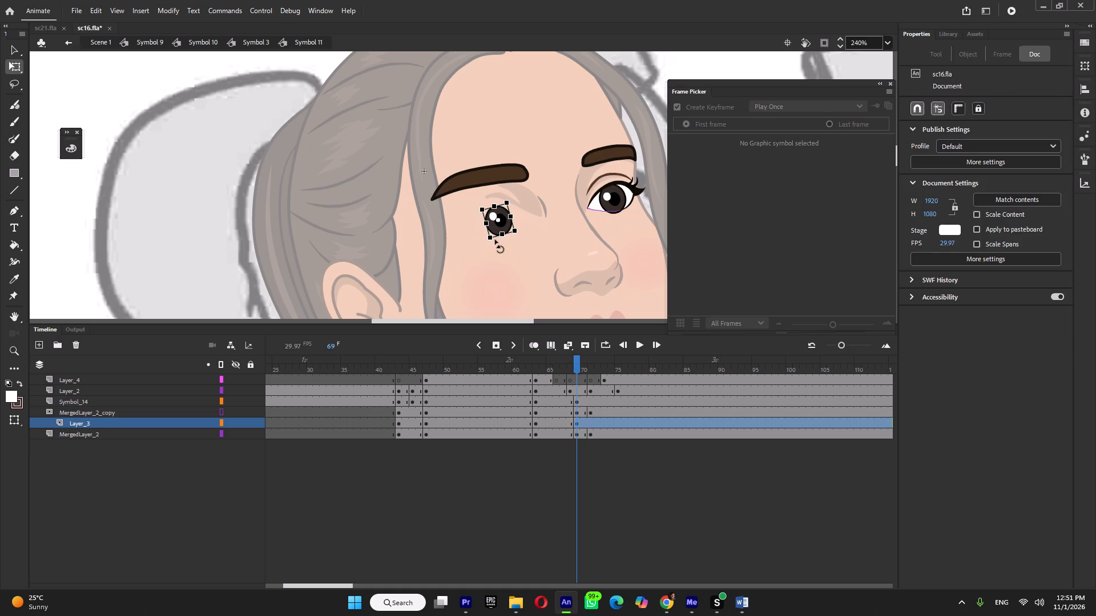
key(Delete)
Clear the frame 71 keyframes on the MergedLayer_2_copy and MergedLayer_2 layers and return to frame 69.
click(590, 411)
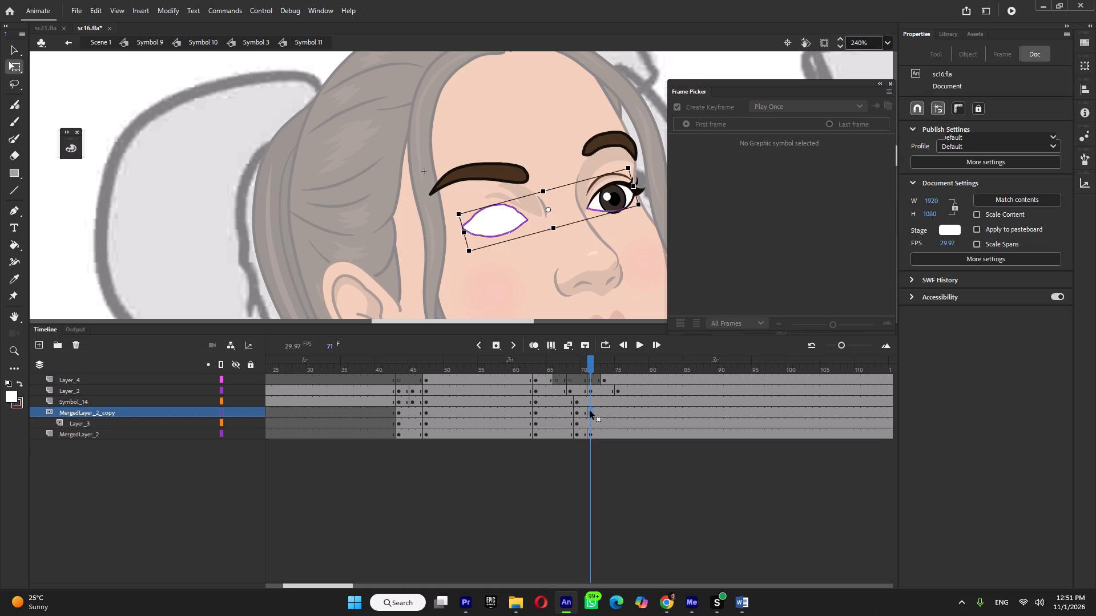
key(shift+F6)
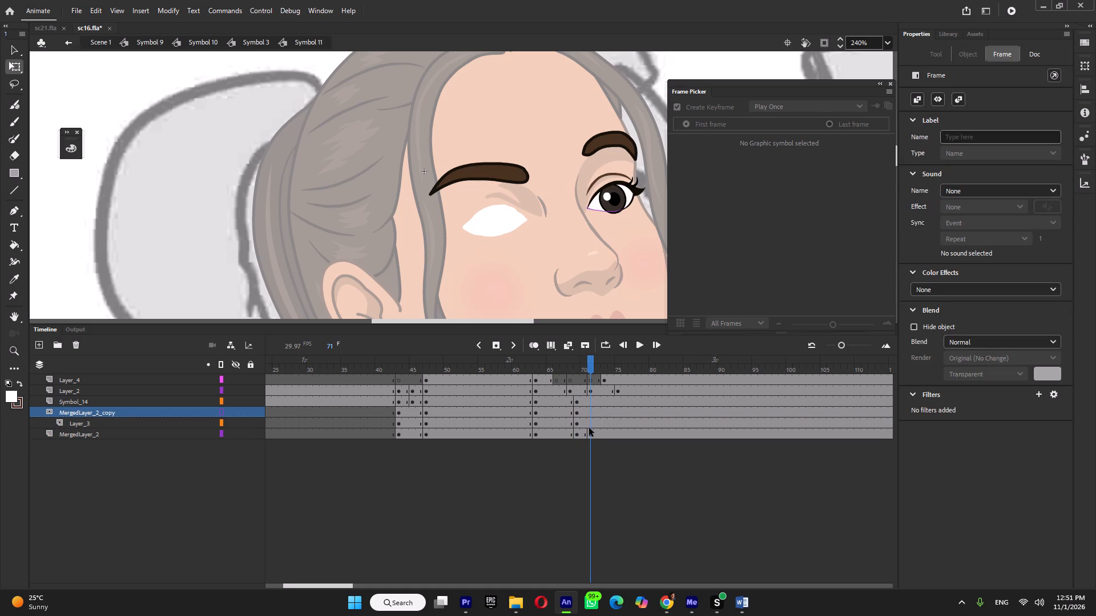
click(589, 428)
key(shift+F6)
click(575, 370)
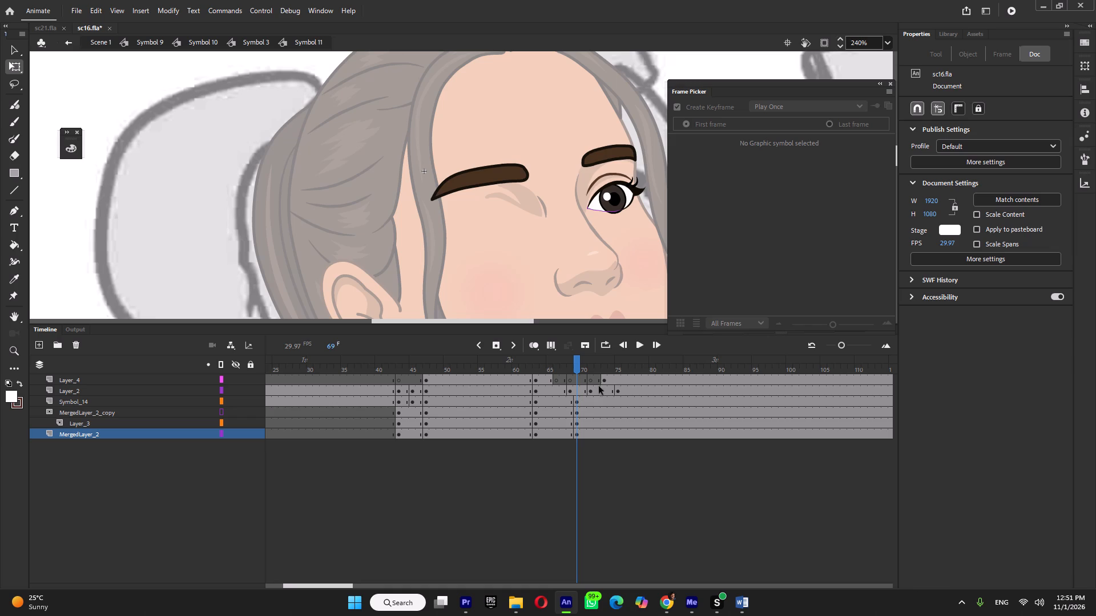
Move the Layer_2 eyebrow keyframes from frames 71 and 75 to frame 69.
click(589, 388)
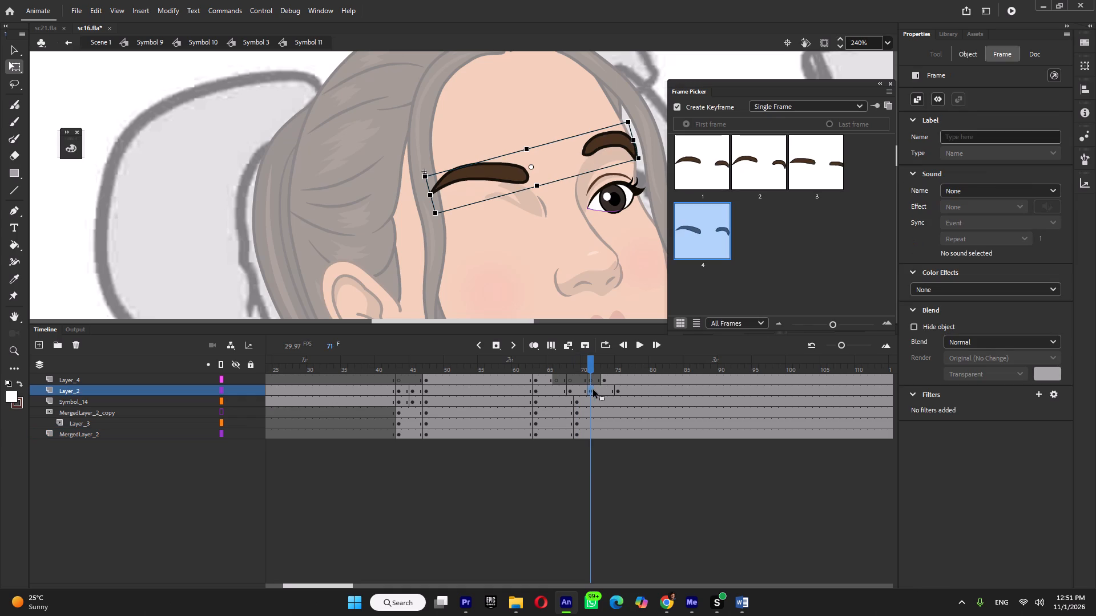
drag(590, 391, 579, 391)
click(617, 390)
drag(618, 391, 575, 388)
Insert an eyebrow keyframe at frame 71 on Layer_2 and nudge the eyebrows slightly down at frame 69.
click(594, 390)
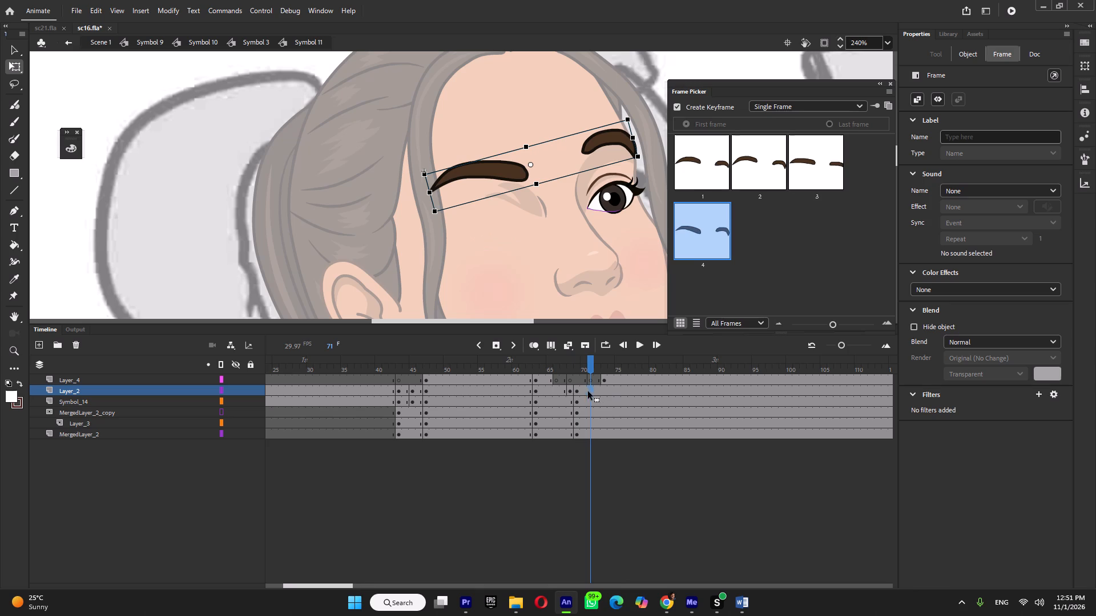
key(F6)
click(579, 388)
key(Down)
key(Down)
key(Down)
key(Down)
key(Down)
key(Down)
key(Down)
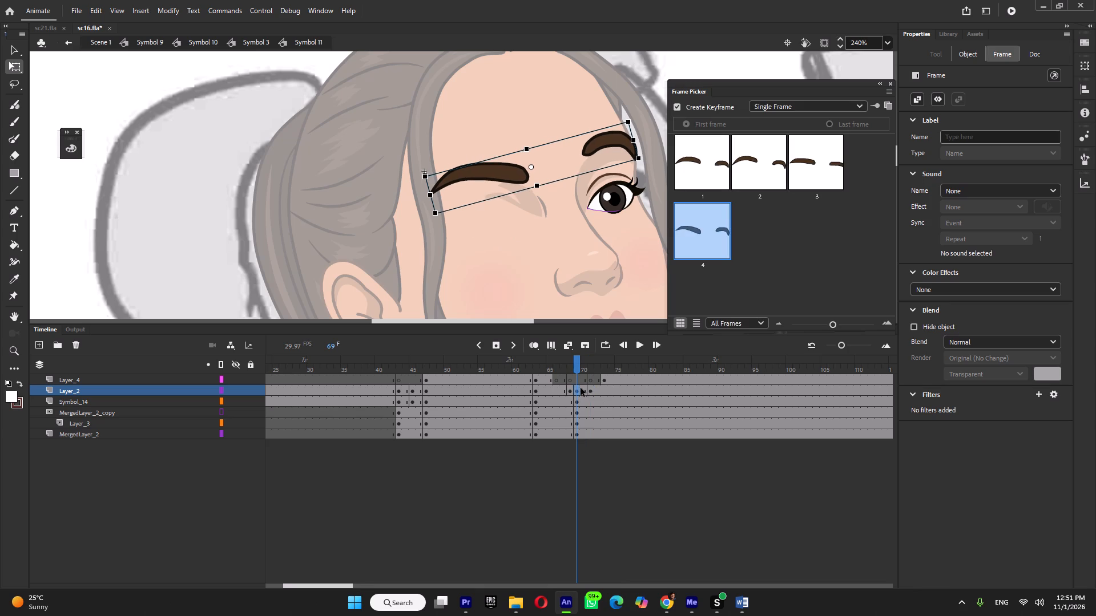
click(593, 390)
click(591, 390)
Move the Layer_4 keyframe from frame 73 to frame 69 and delete its orange lower-lid group under the near eye.
click(605, 379)
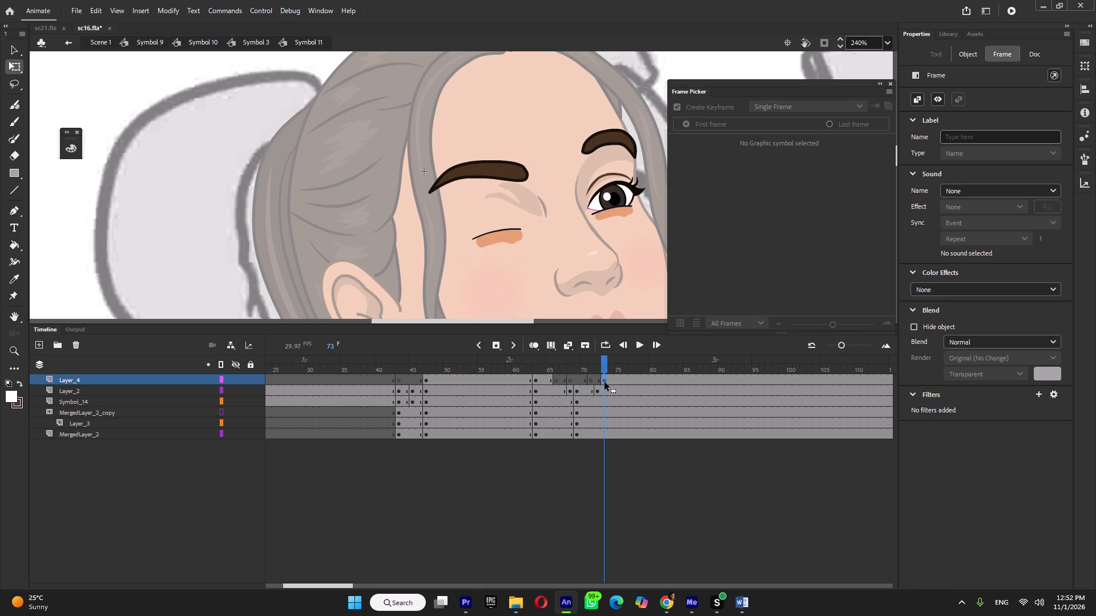
drag(605, 380, 579, 383)
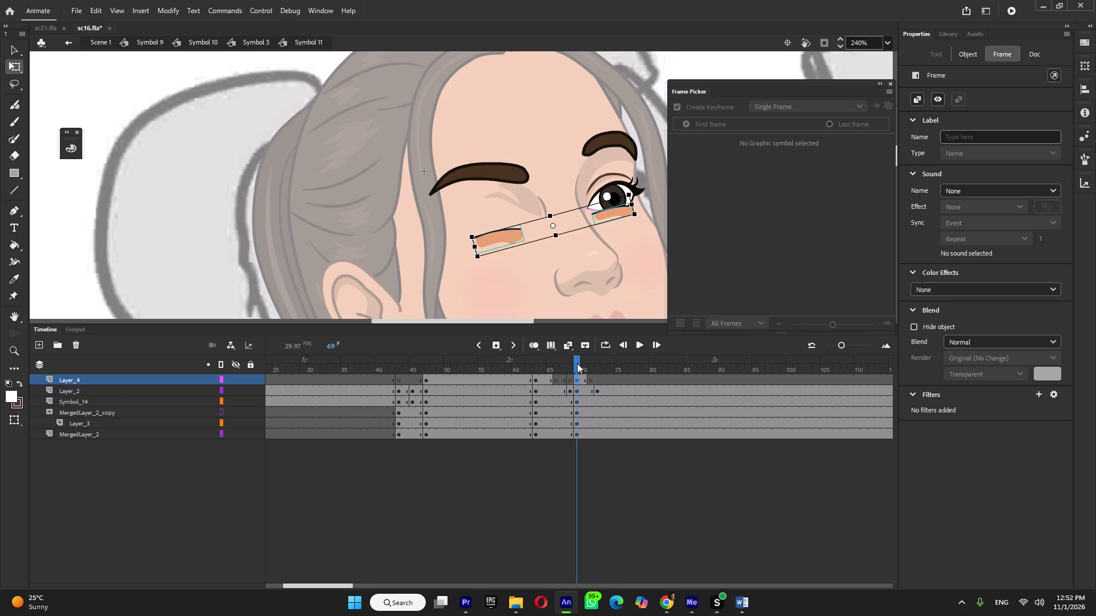
click(577, 363)
click(487, 214)
click(497, 237)
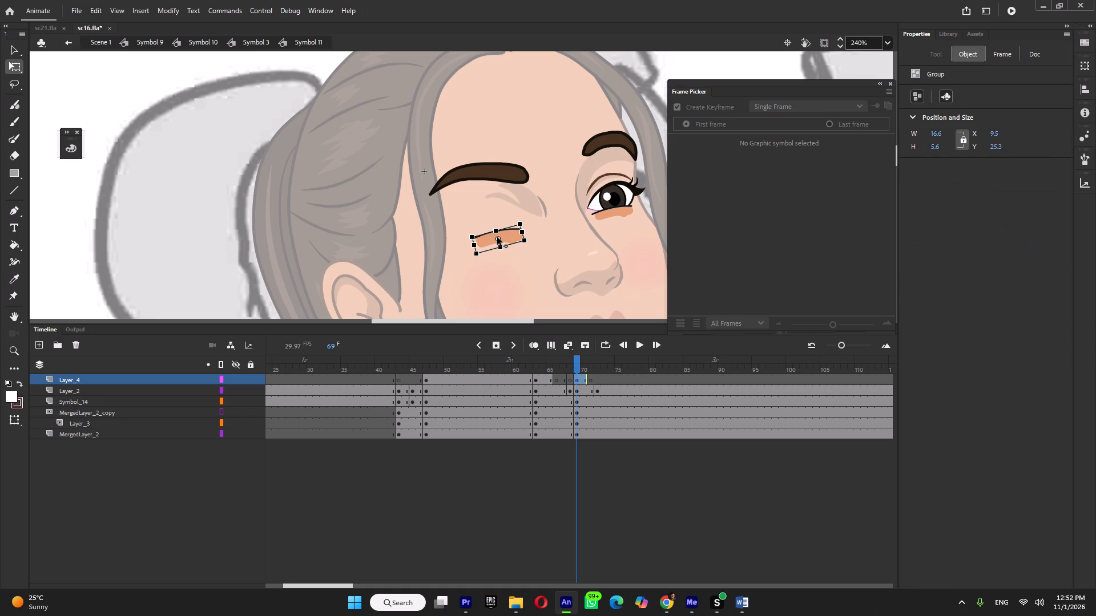
key(Delete)
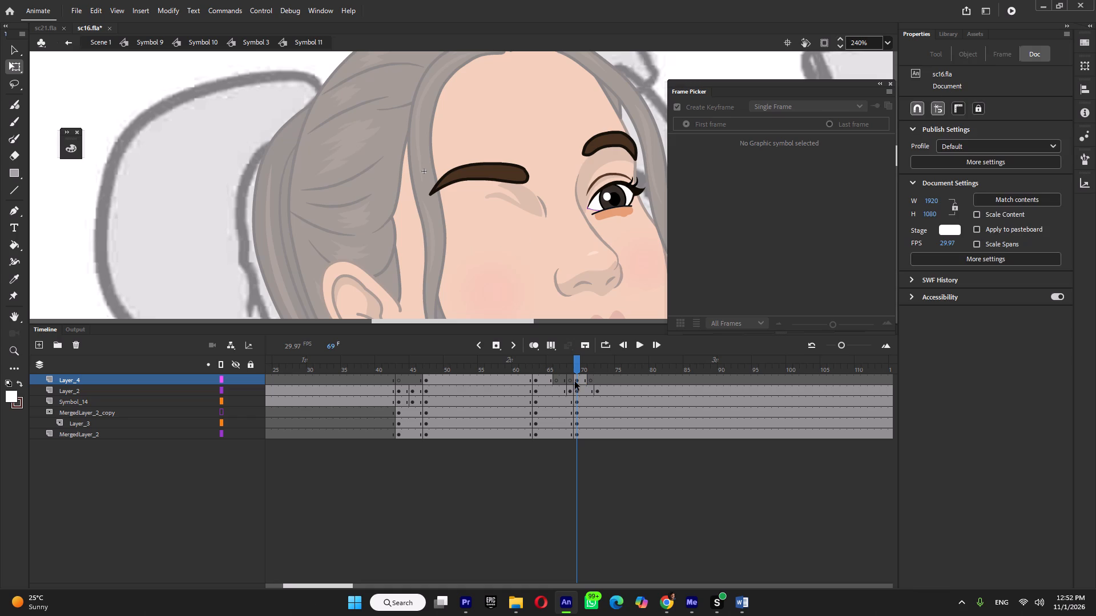
Paste the copied wink lines in place on Layer_4 at frame 69 and return to Scene 1.
click(578, 379)
click(158, 209)
key(ctrl+shift+v)
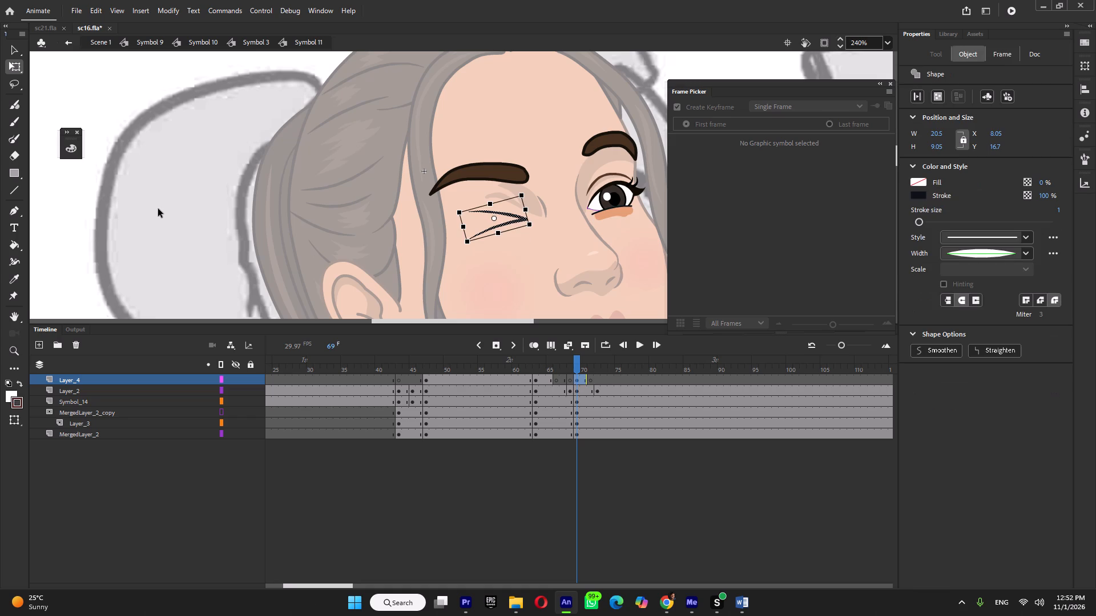
click(106, 42)
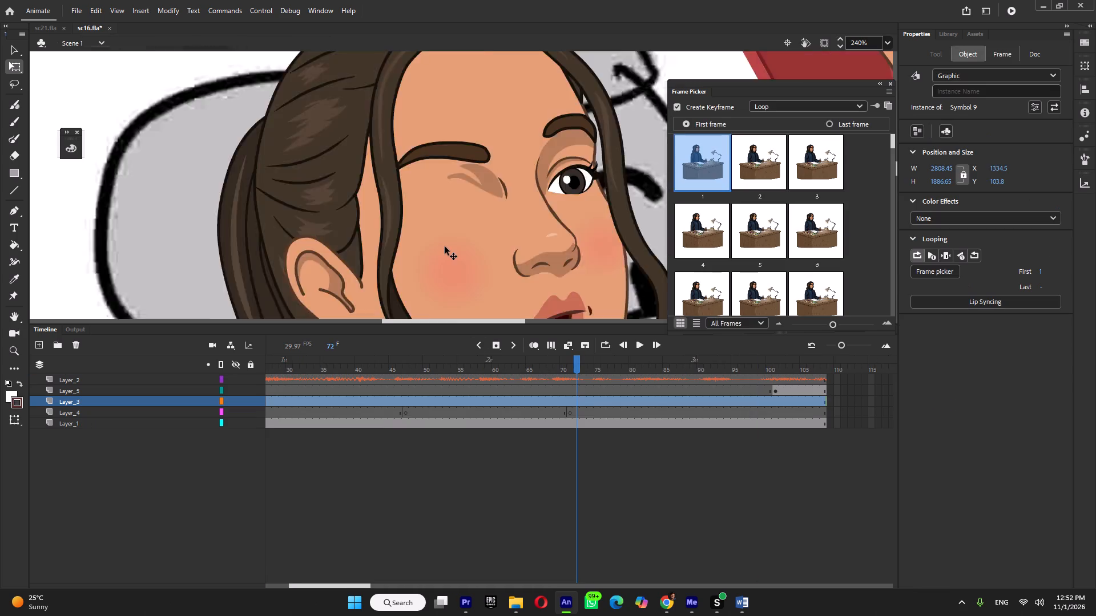
ctrl+scroll(445, 246, down, 9)
ctrl+scroll(449, 238, up, 5)
Reopen Symbol 11, clear the blank Layer_4 keyframe at frame 71, and save the file.
double_click(463, 229)
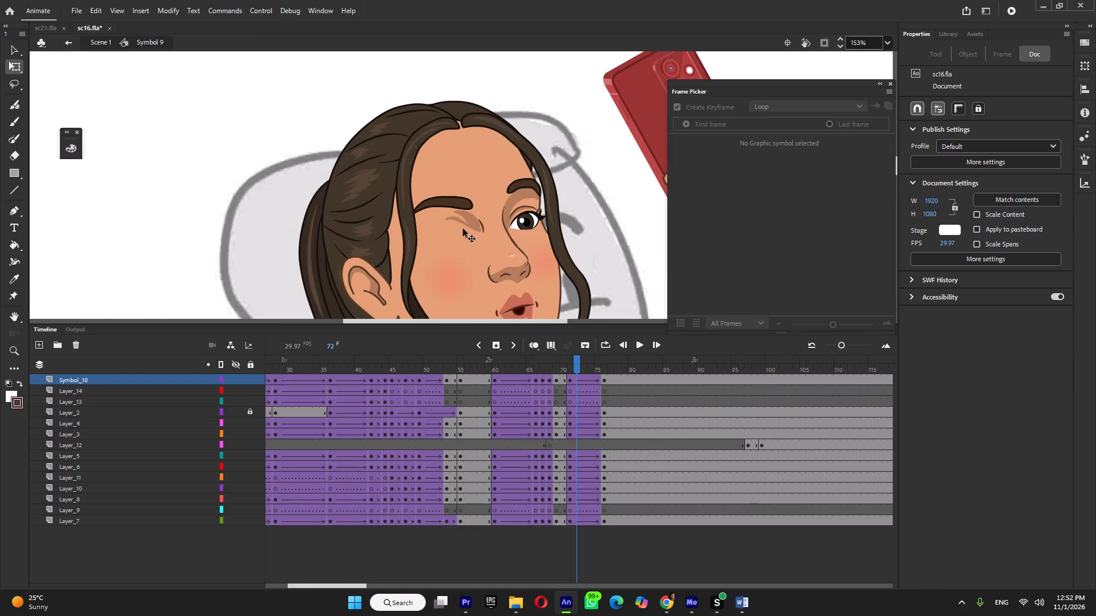
click(463, 229)
click(463, 229)
double_click(466, 226)
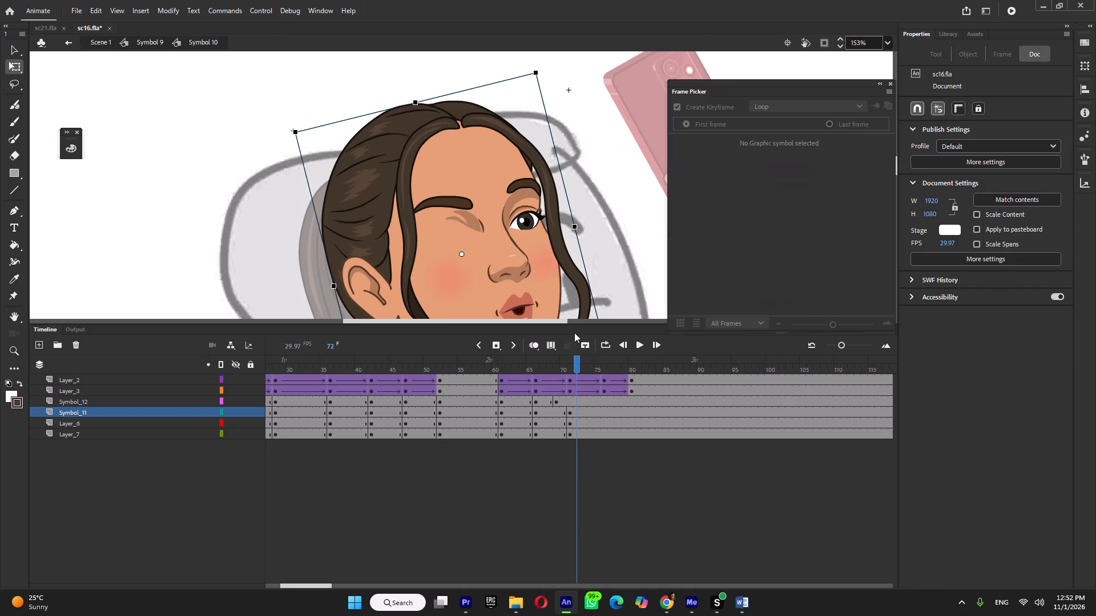
click(472, 198)
double_click(452, 194)
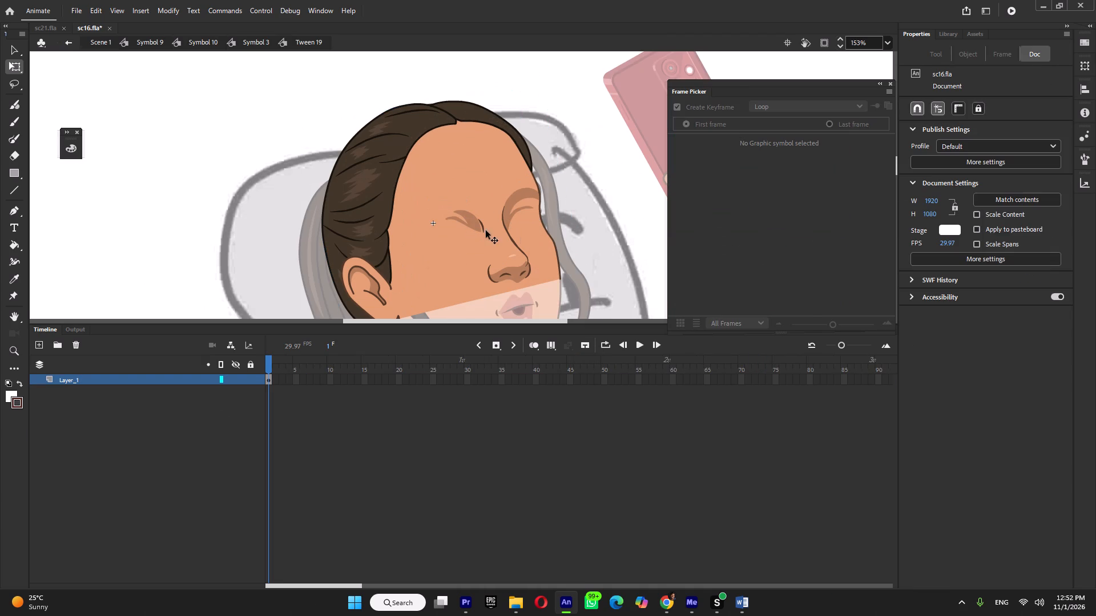
double_click(585, 196)
double_click(510, 200)
double_click(572, 193)
double_click(518, 226)
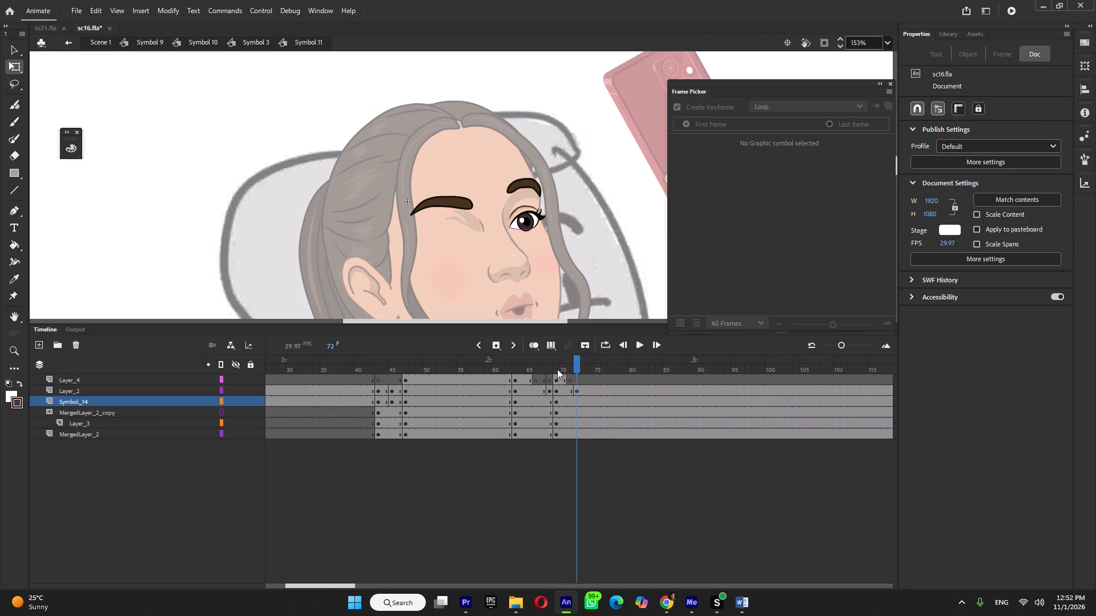
click(557, 369)
click(461, 230)
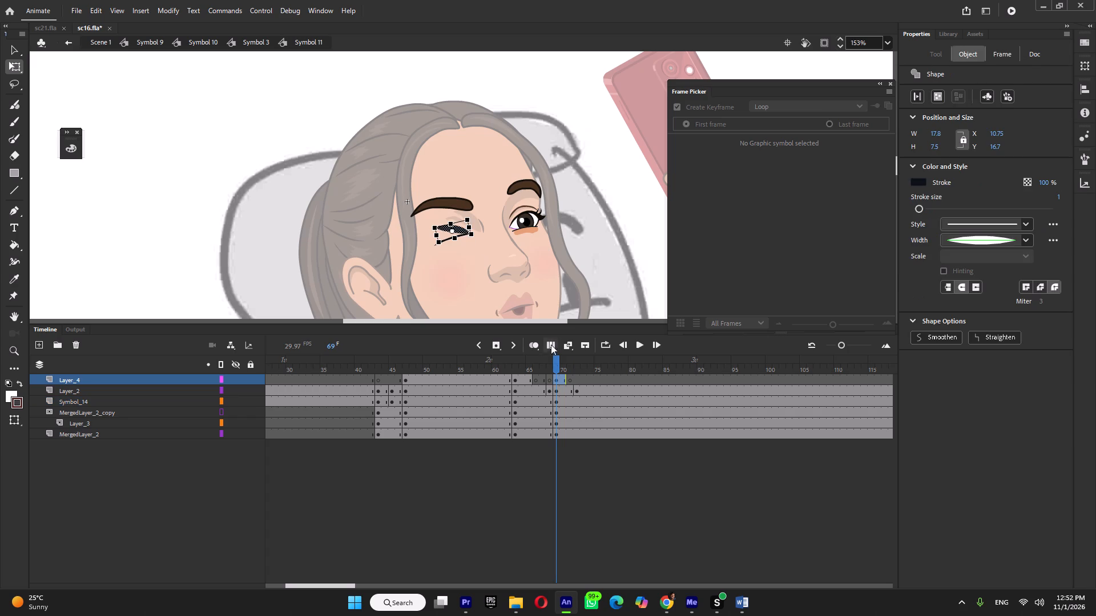
click(569, 383)
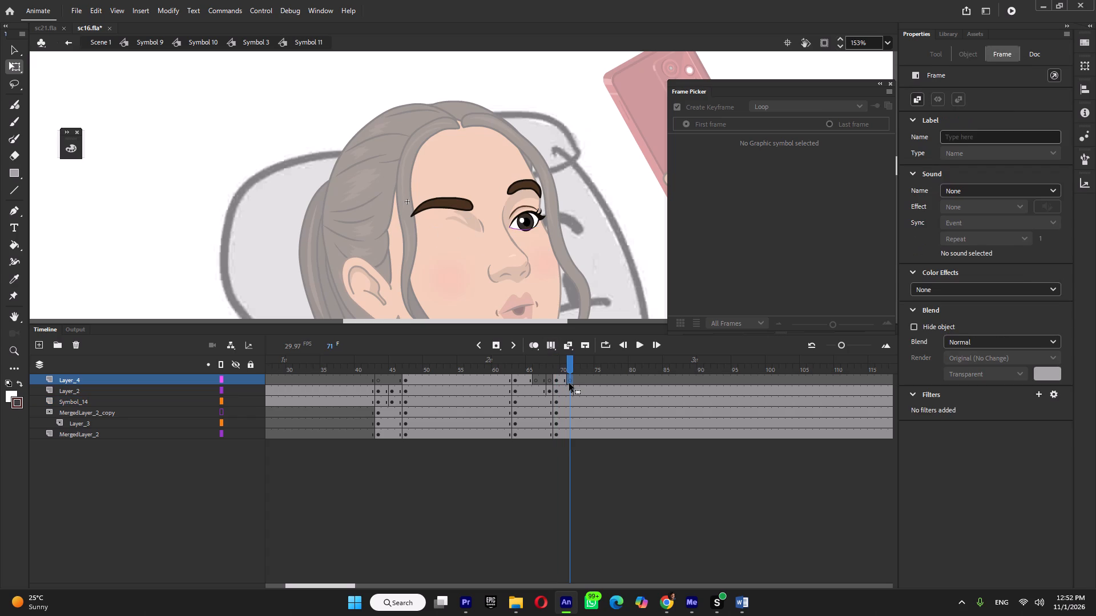
key(shift+F6)
ctrl+scroll(547, 203, down, 6)
key(ctrl+s)
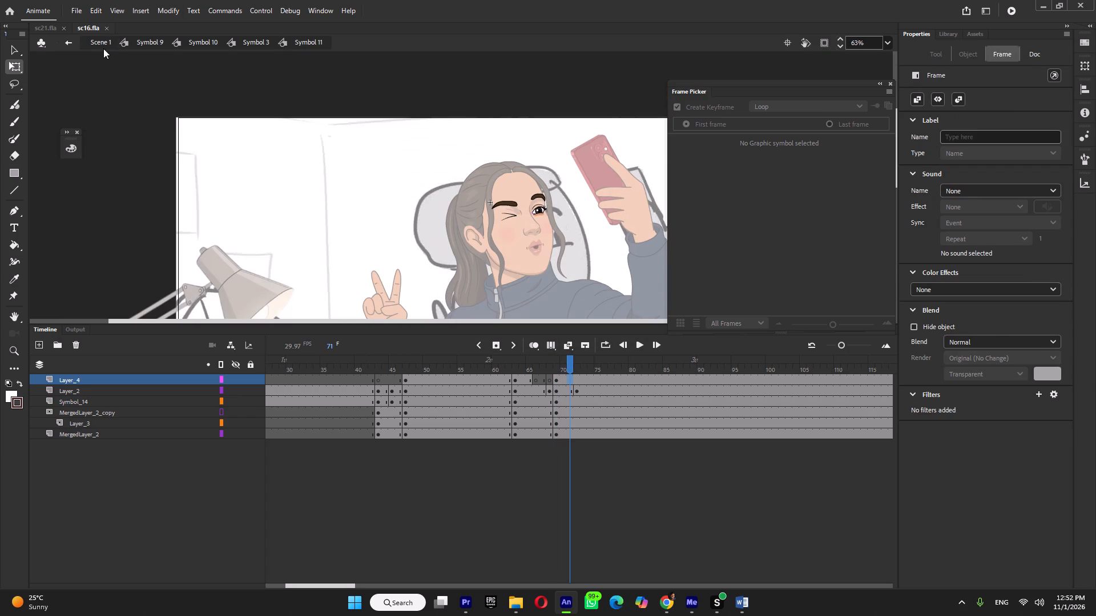
Return to Scene 1 and play the animation from frame 54.
click(100, 44)
ctrl+scroll(538, 232, down, 4)
click(452, 369)
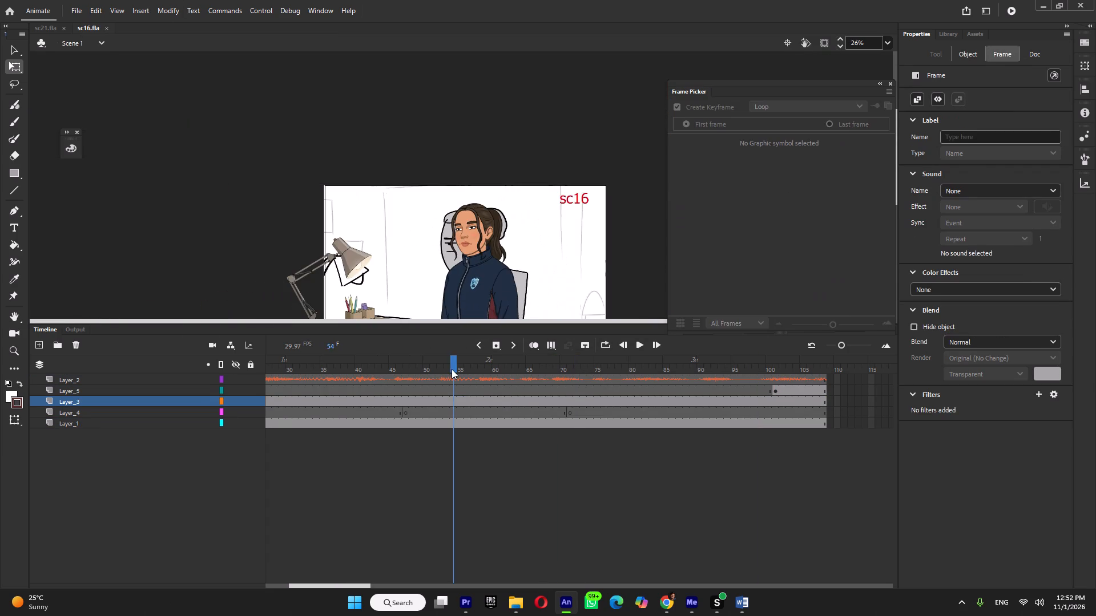
key(Return)
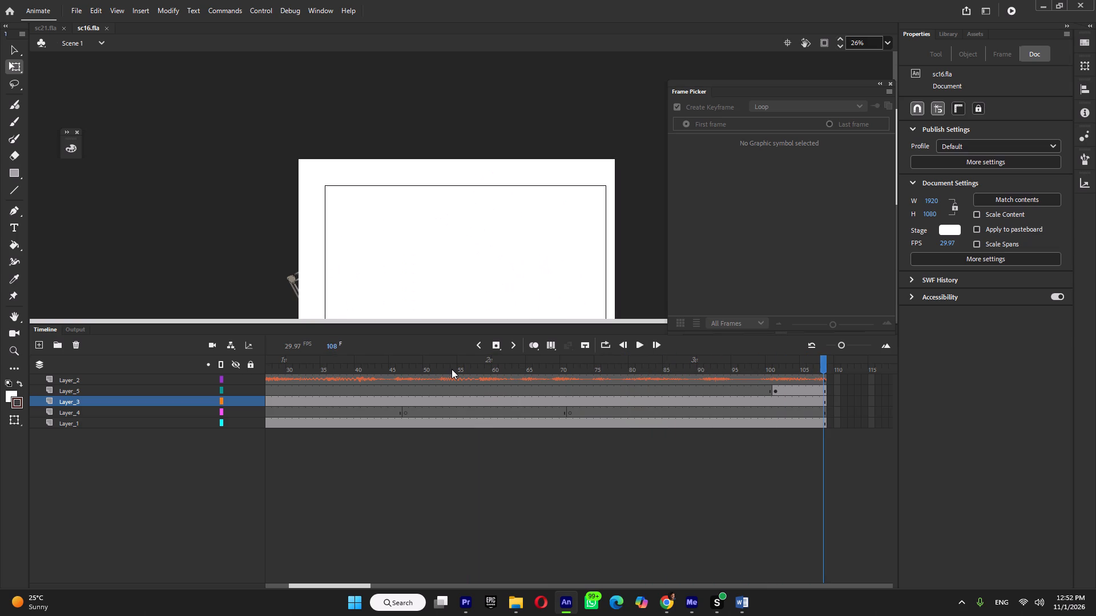
Save and close sc16.fla.
key(ctrl+s)
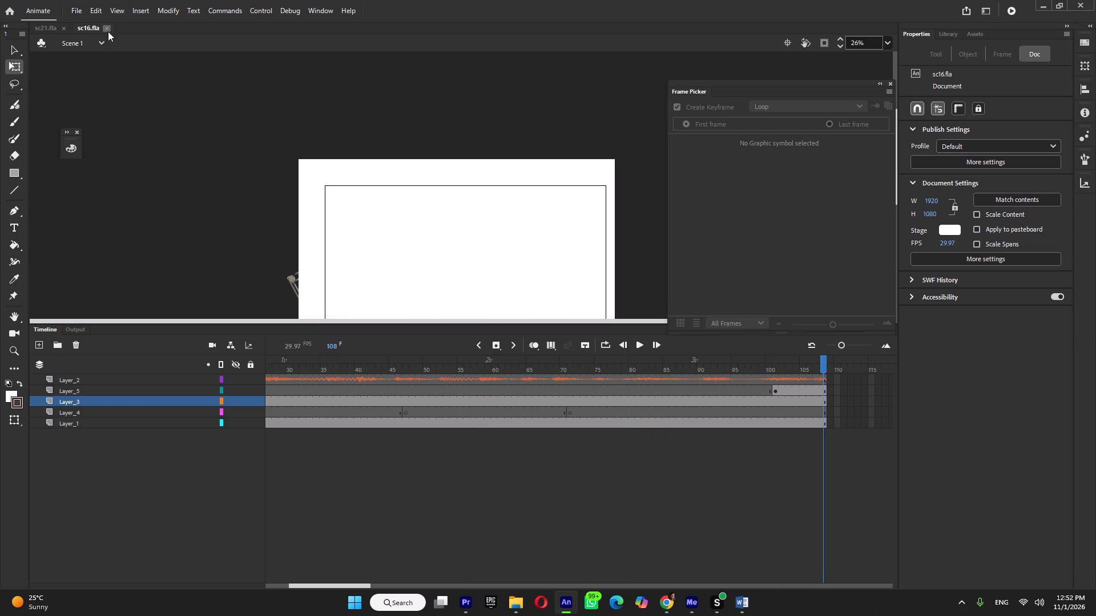
click(107, 31)
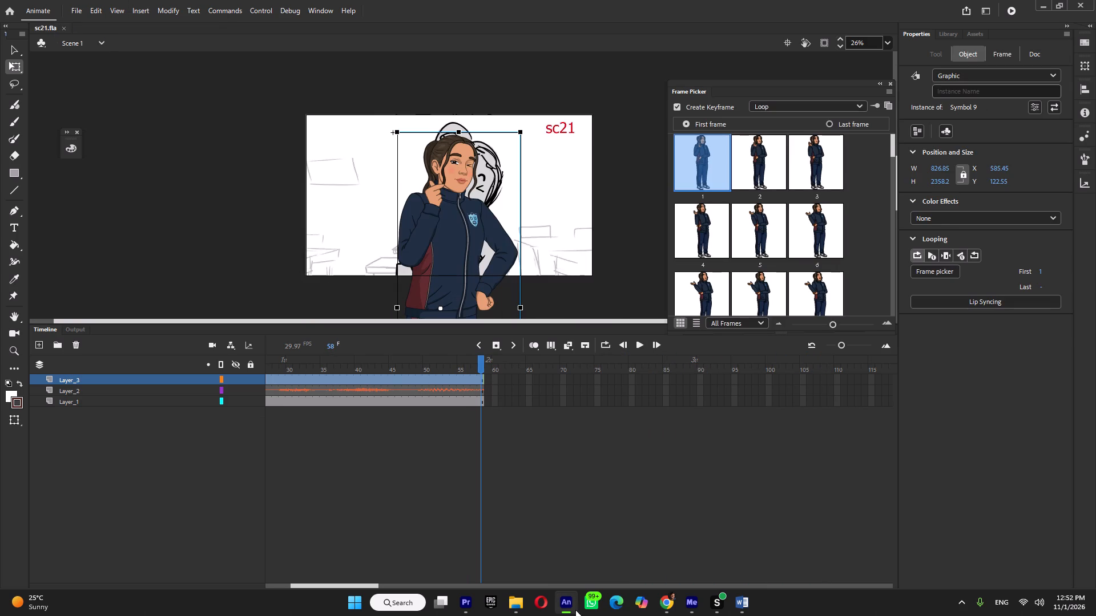
Move the storyboard sketch on Layer_1 of sc21.fla left so its drawn figure stands beside the character.
click(346, 216)
drag(346, 225, 307, 225)
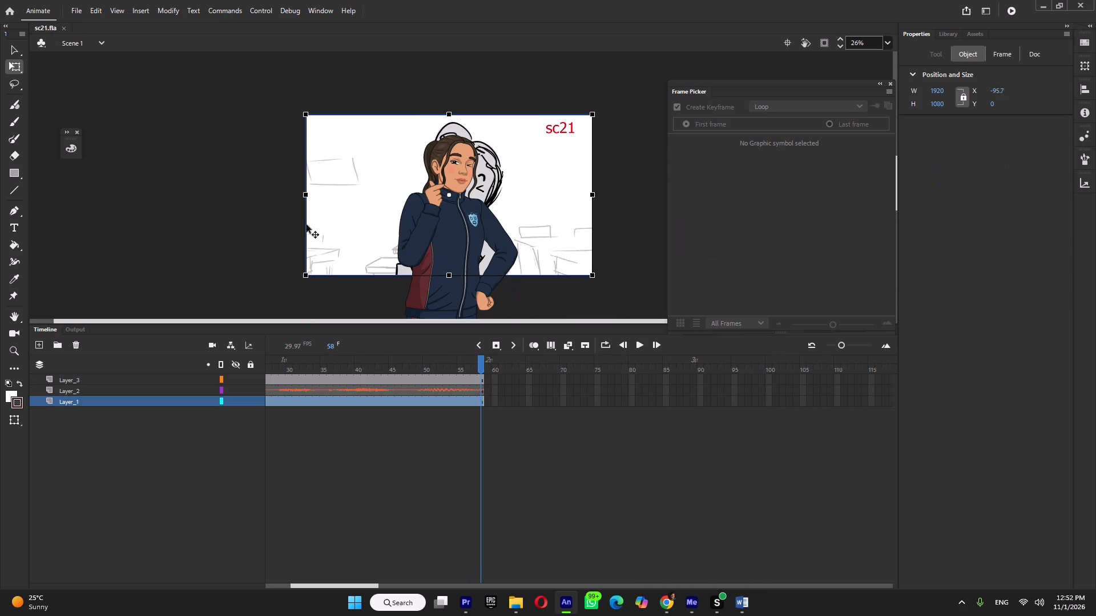
drag(307, 225, 266, 224)
Add new layers above Layer_1 and Layer_3, and insert a keyframe on the topmost one at frame 26, where the sketch's heart appears.
drag(342, 363, 189, 364)
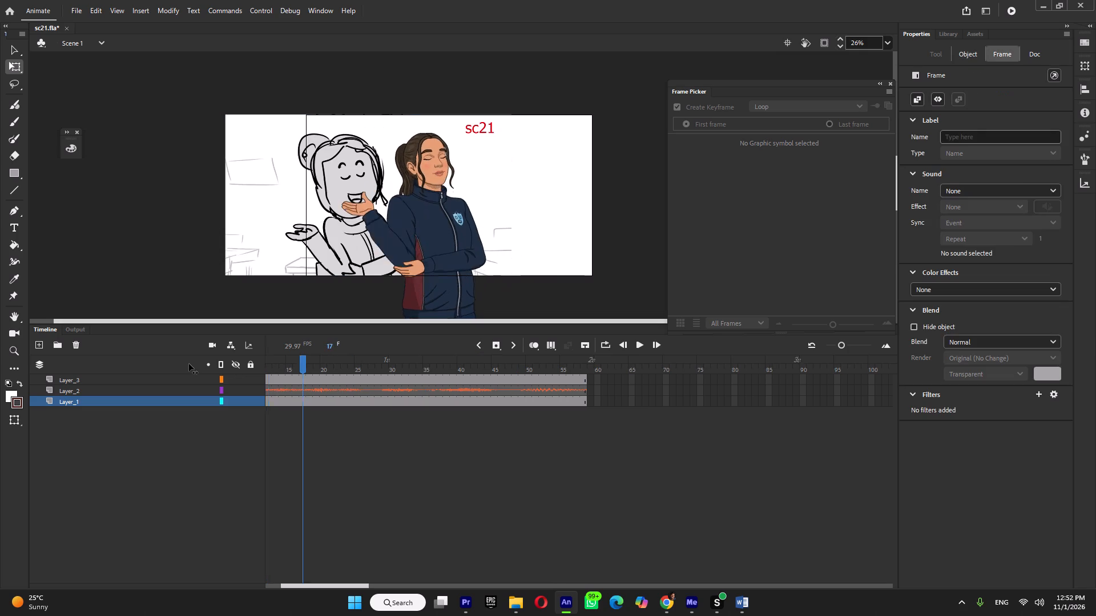
drag(189, 364, 397, 440)
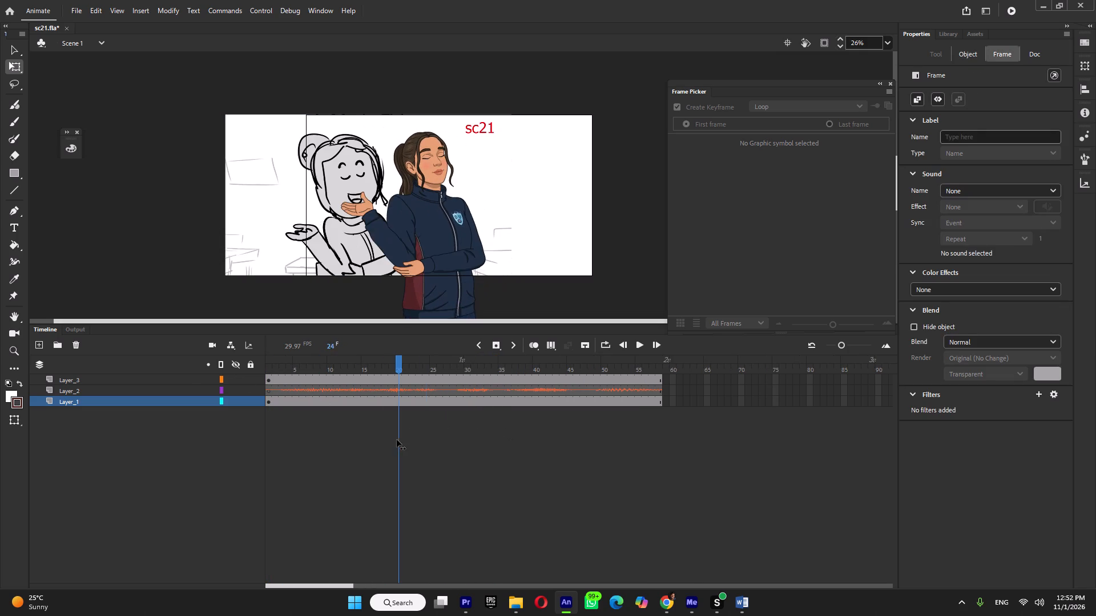
drag(397, 440, 438, 441)
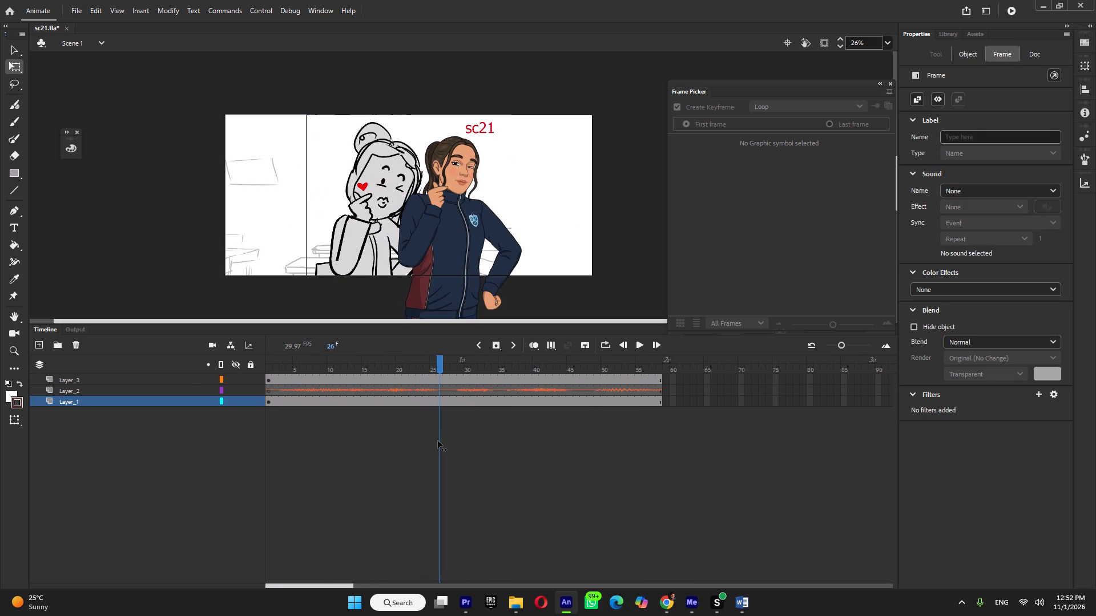
drag(438, 441, 438, 443)
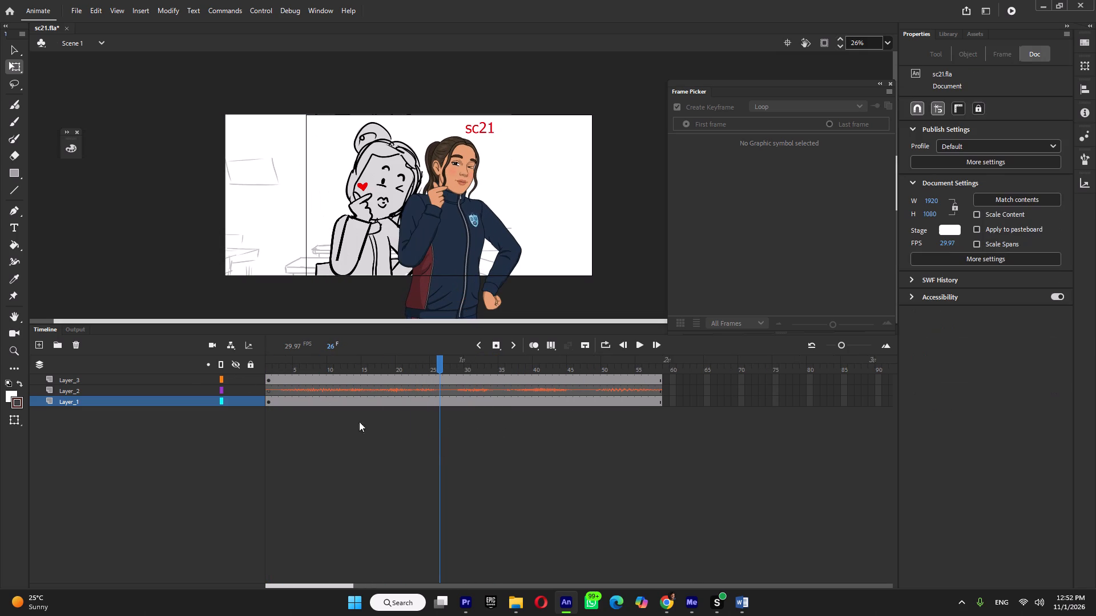
click(34, 345)
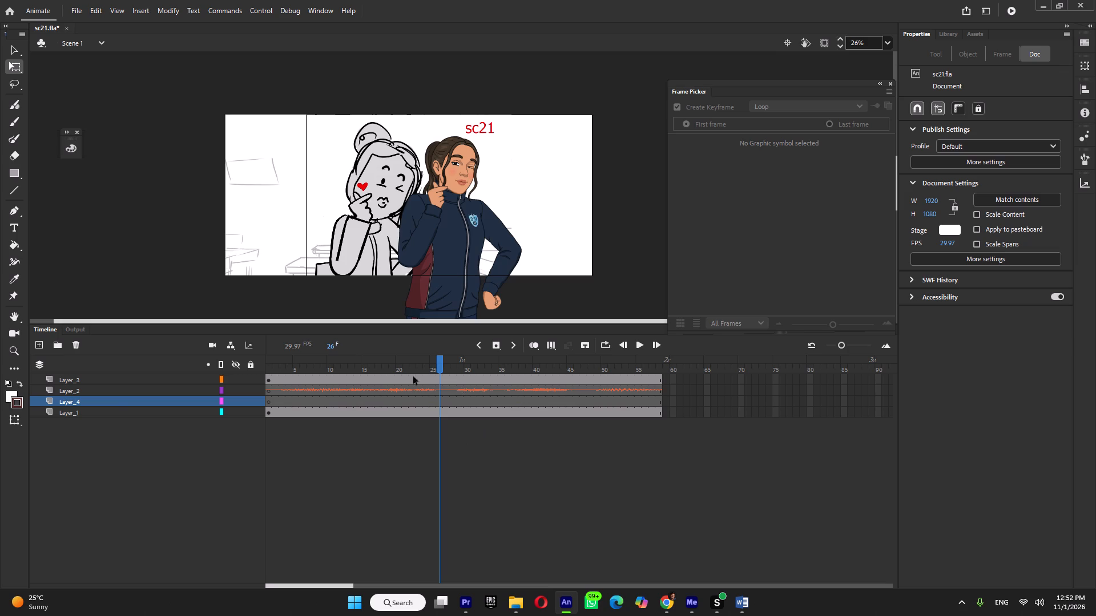
click(101, 376)
click(40, 341)
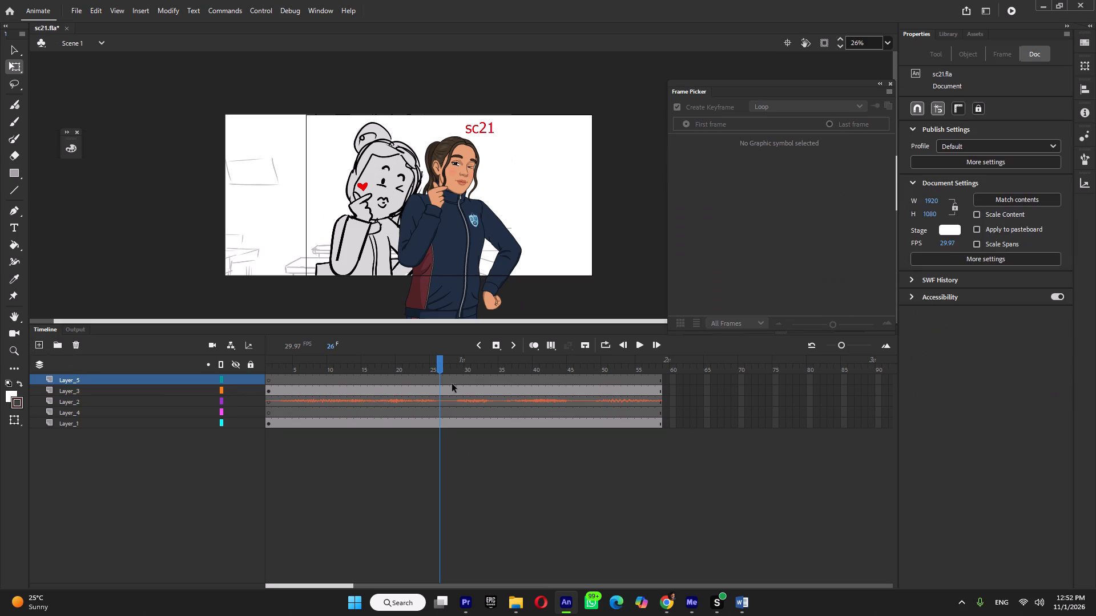
click(441, 382)
key(F6)
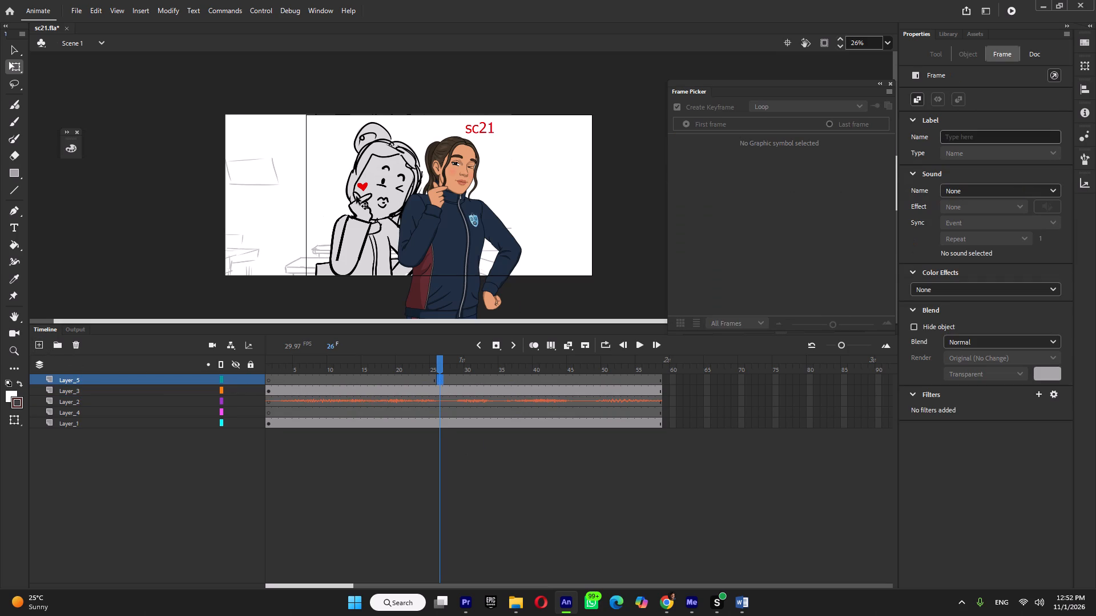
Trace the sketch's red heart in a new group on Layer_5 at frame 26, using the Paint Brush with a uniform width profile.
ctrl+scroll(356, 196, up, 8)
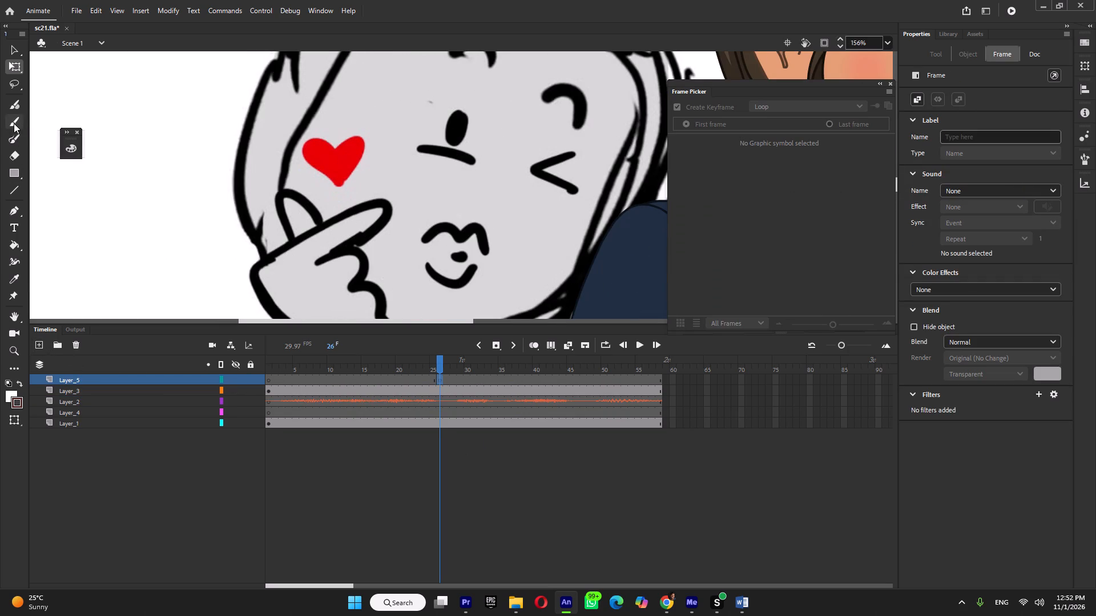
click(14, 141)
click(1028, 192)
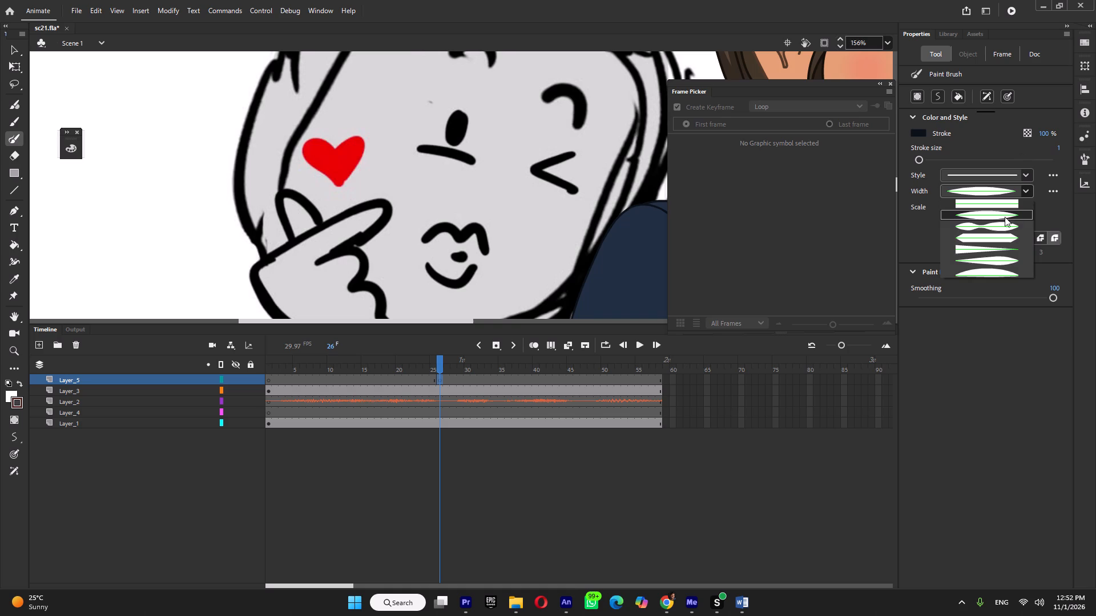
click(1000, 226)
click(1025, 188)
click(1012, 202)
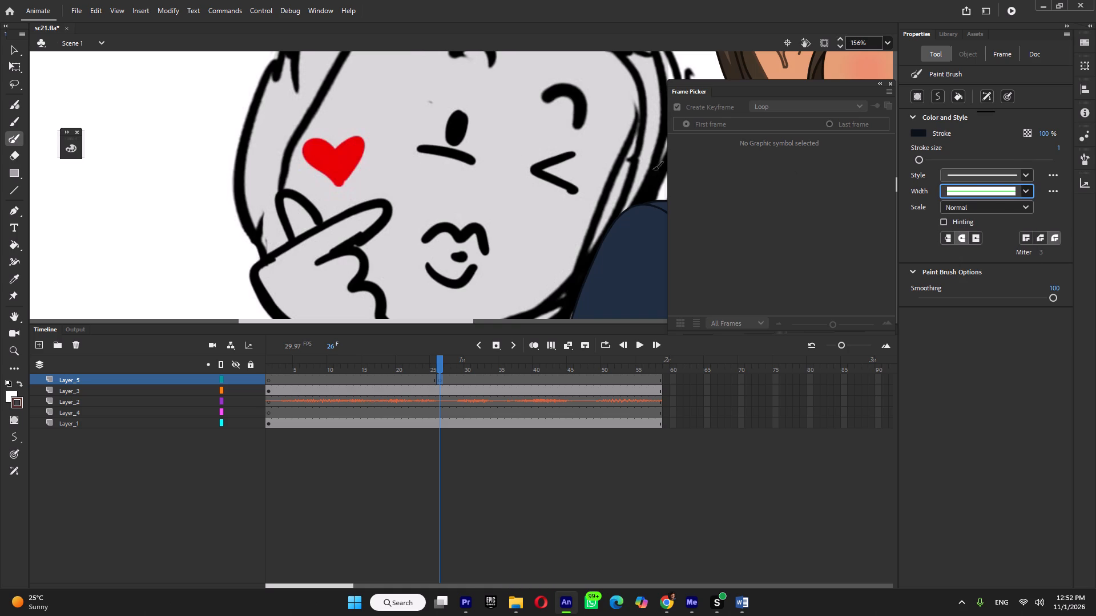
key(ctrl+g)
ctrl+scroll(321, 159, up, 4)
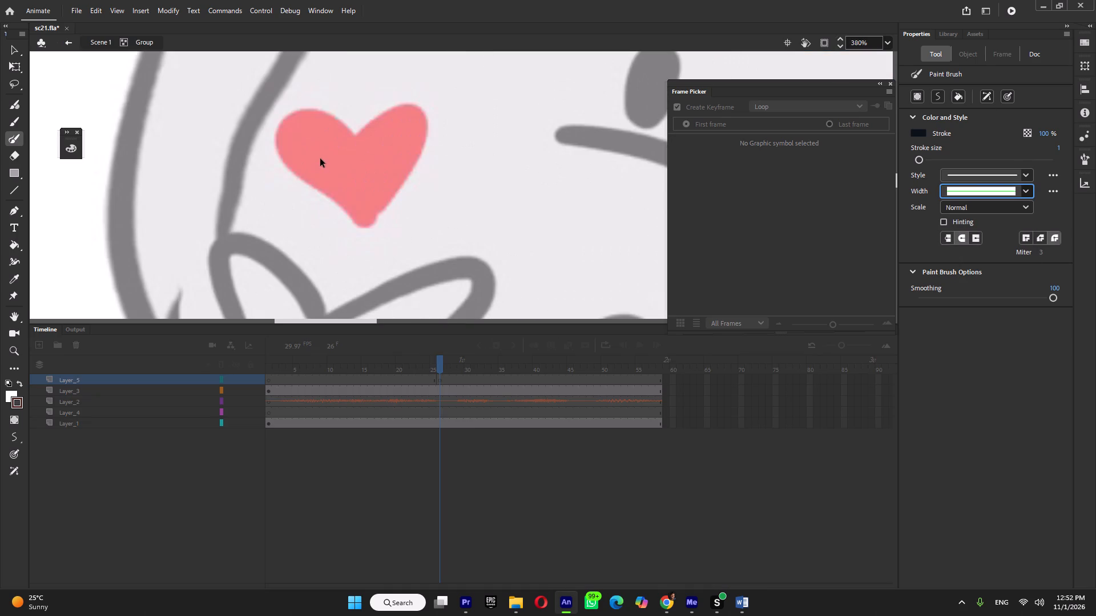
drag(362, 226, 277, 126)
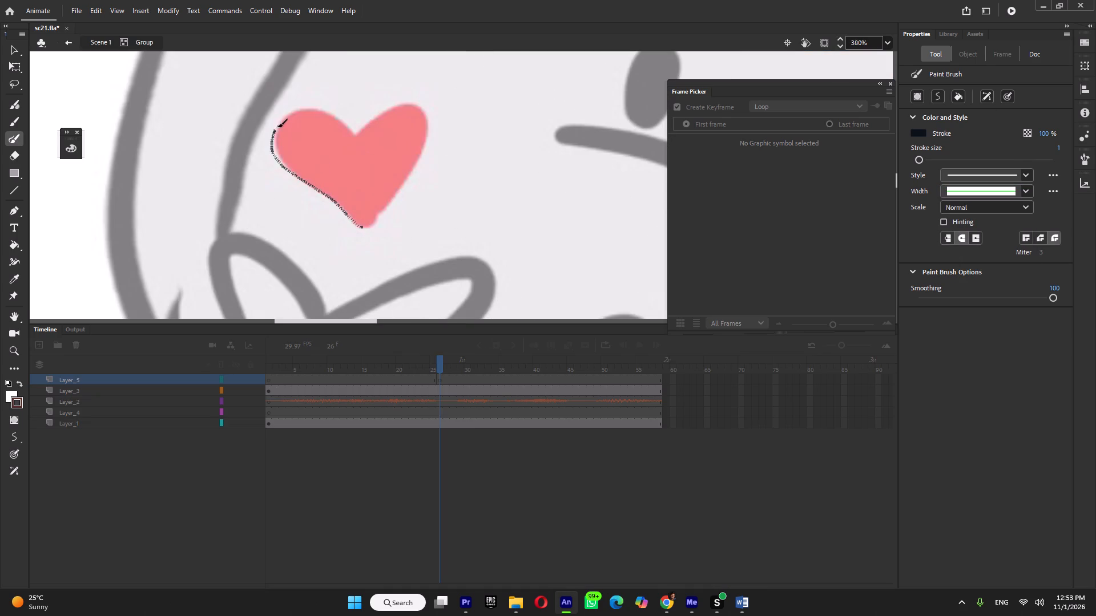
drag(277, 126, 429, 135)
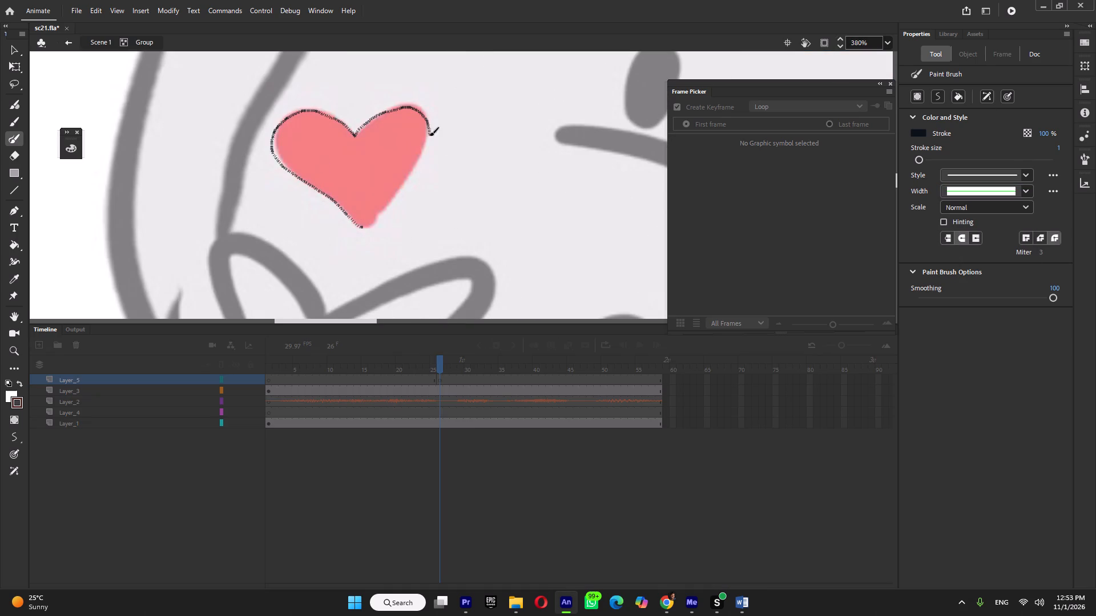
drag(429, 135, 377, 221)
ctrl+drag(378, 221, 363, 230)
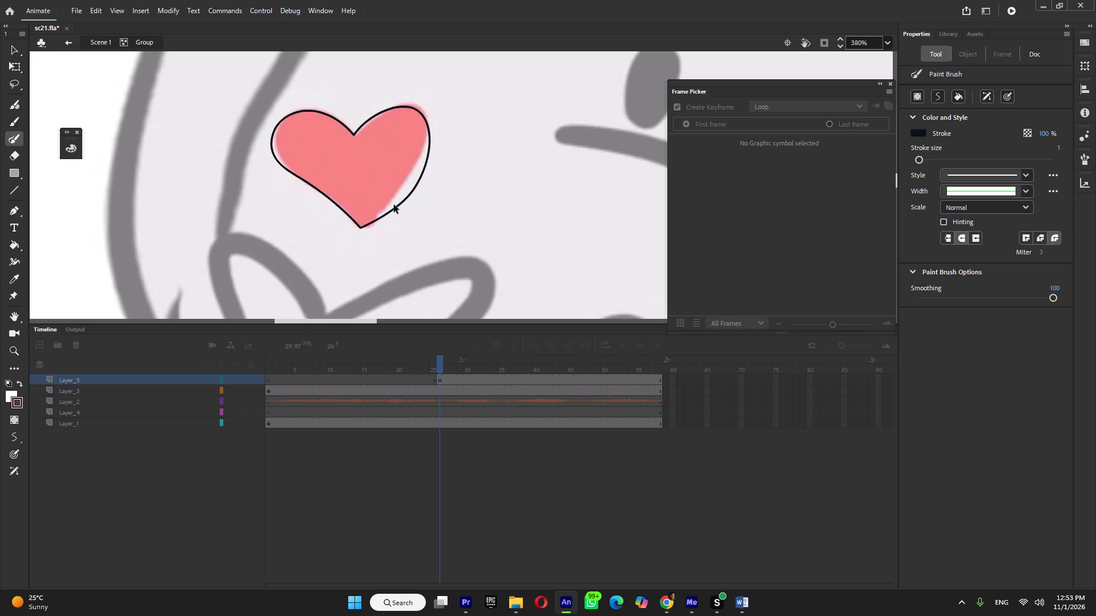
Reshape the heart outline's right edge and upper notch to follow the sketched heart more closely.
ctrl+drag(408, 198, 402, 188)
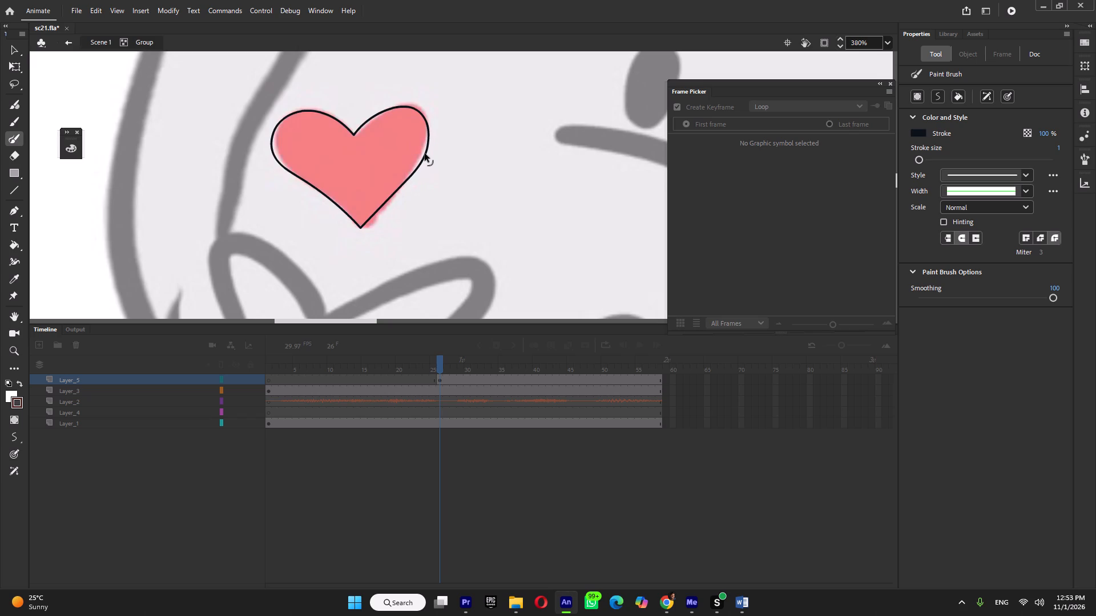
ctrl+drag(425, 153, 424, 148)
ctrl+click(354, 134)
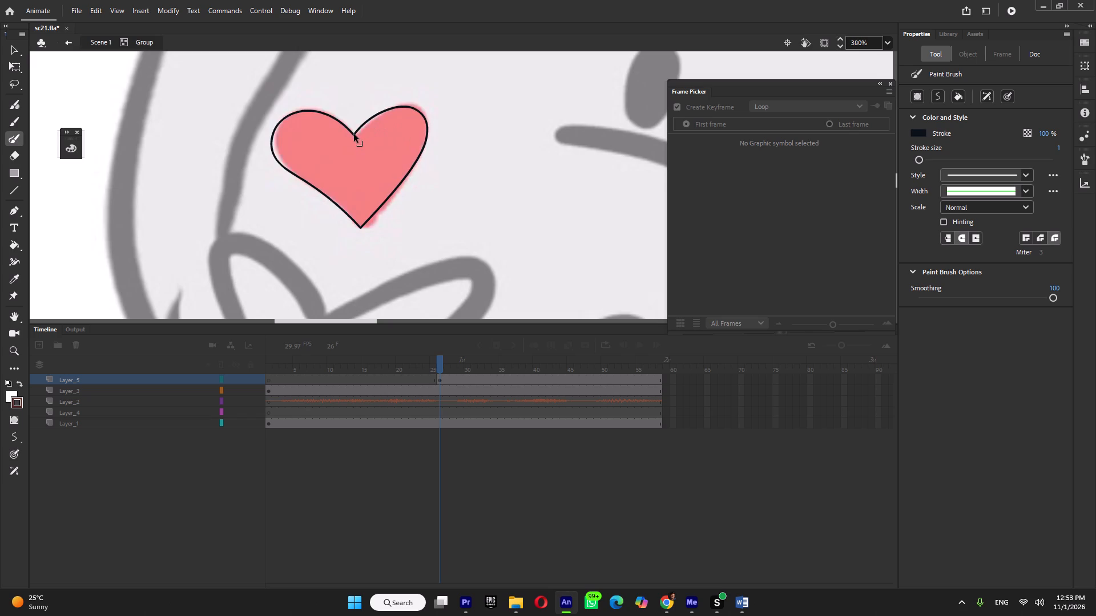
ctrl+drag(366, 120, 372, 120)
Sample the red of the sketched heart and fill the traced heart inside its group with it.
key(k)
ctrl+double_click(467, 160)
key(i)
click(362, 165)
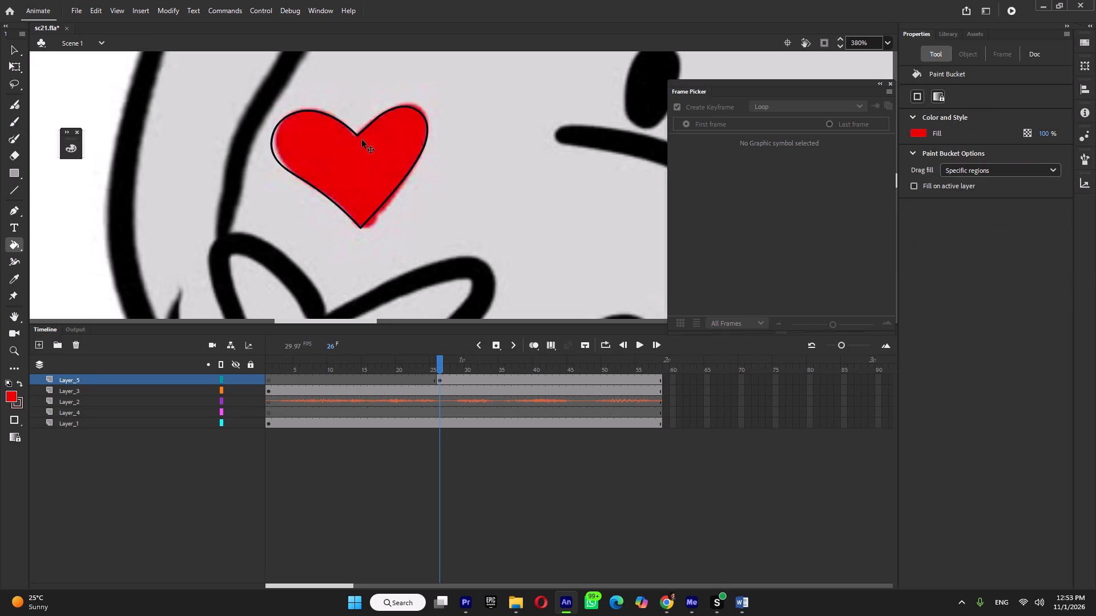
ctrl+double_click(359, 133)
click(360, 154)
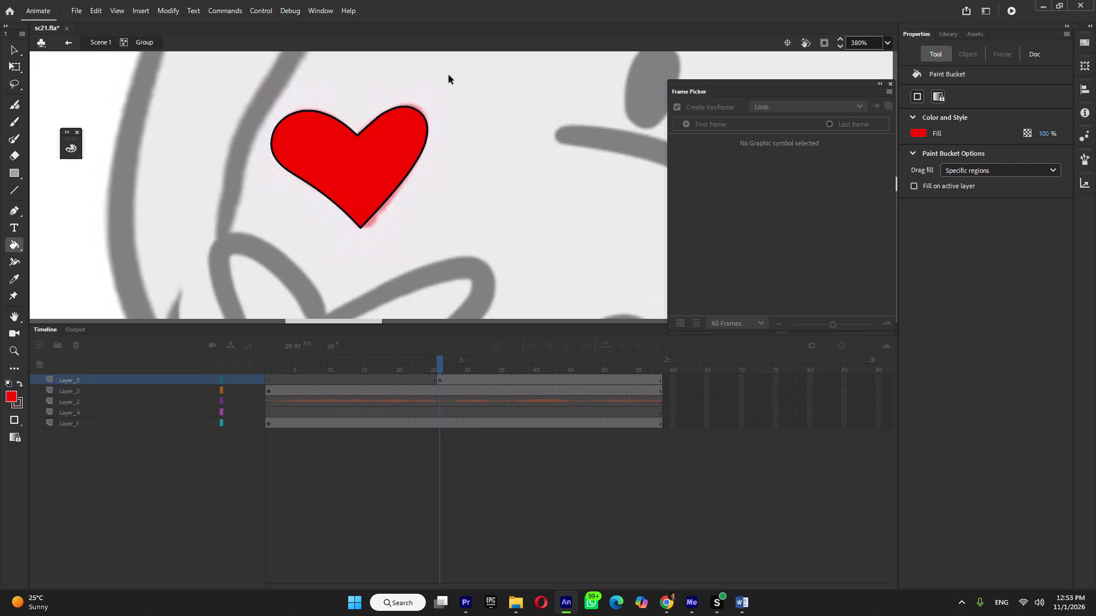
Delete the black outline around the heart, keeping only its red fill.
ctrl+drag(449, 75, 220, 297)
ctrl+shift+click(329, 188)
key(Delete)
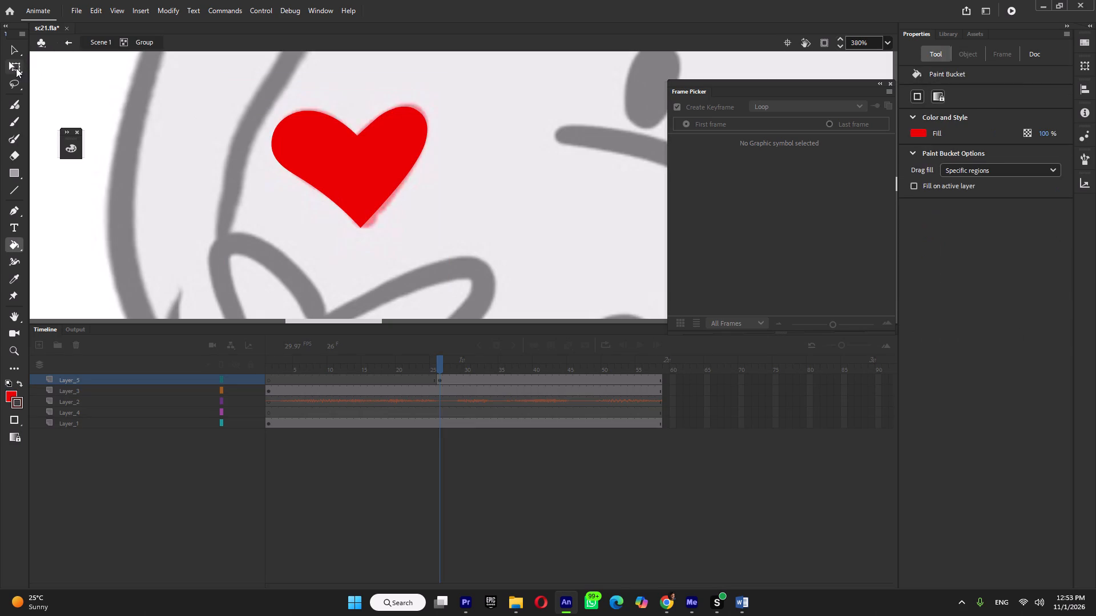
Exit the group and convert the heart into a graphic symbol.
click(16, 68)
double_click(143, 167)
click(374, 189)
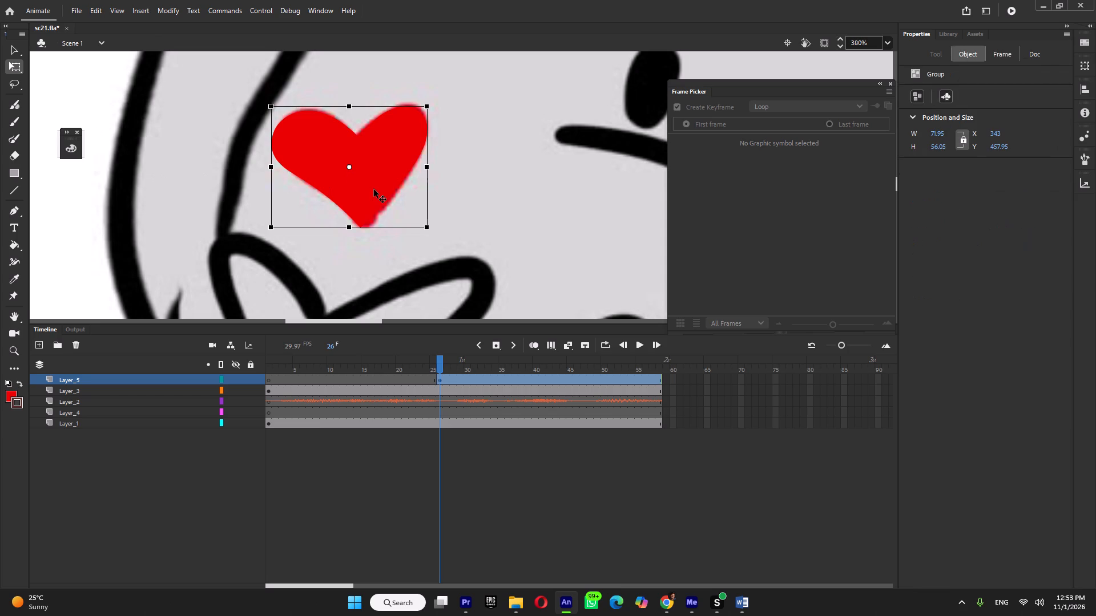
key(F8)
click(597, 146)
Move the heart symbol from the sketch to just above the character's crossed fingers, at about X 867, Y 409.
ctrl+scroll(429, 180, down, 3)
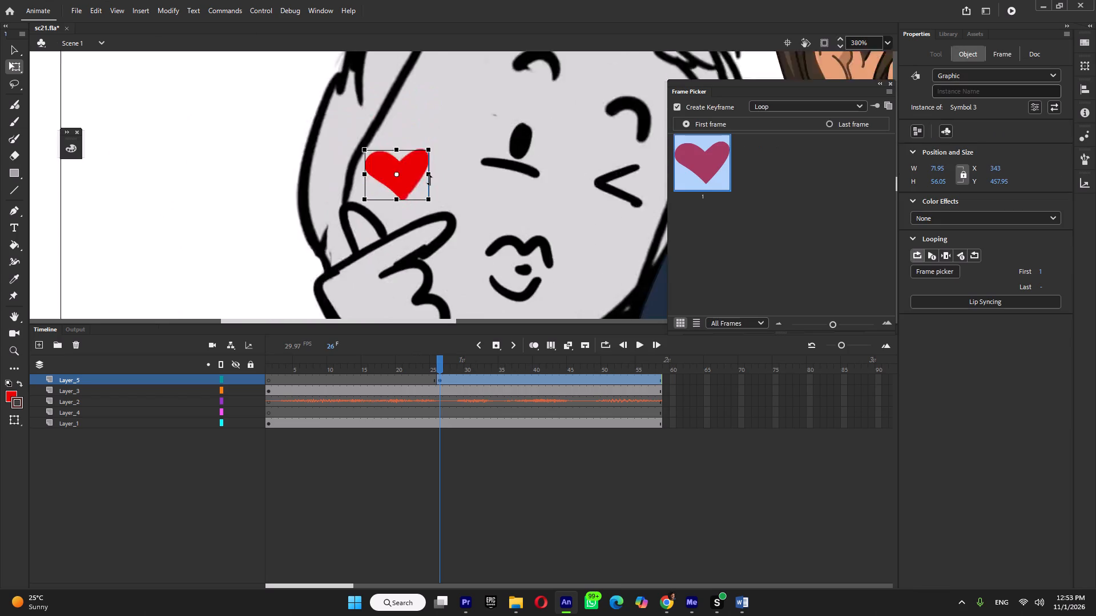
ctrl+scroll(429, 180, down, 11)
ctrl+scroll(369, 179, up, 3)
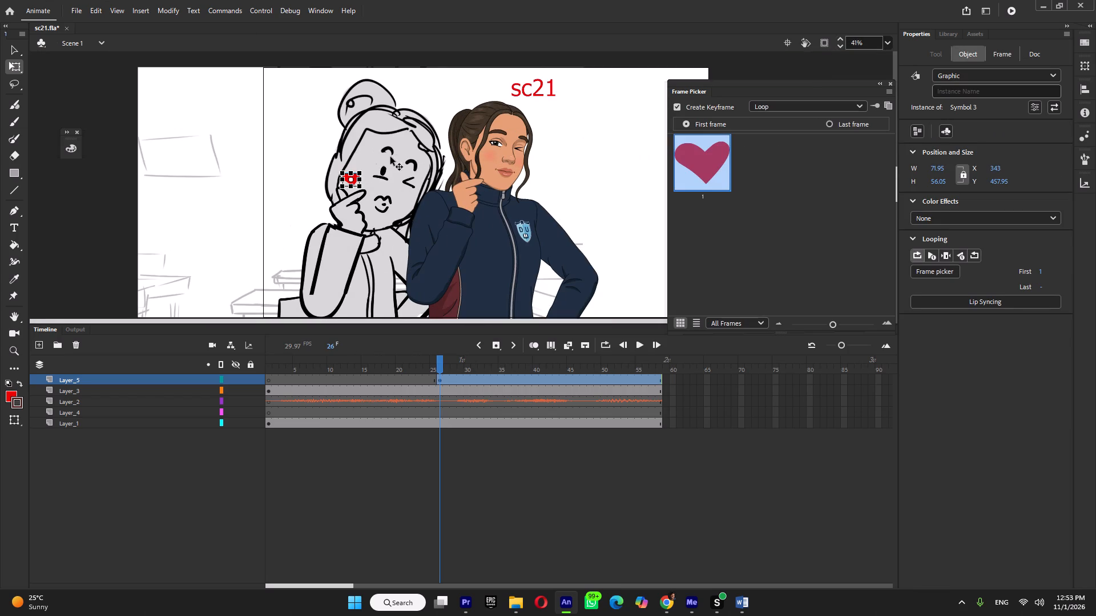
key(shift+Right)
key(shift+Right)
key(shift+Right)
key(shift+Right)
key(shift+Right)
key(shift+Right)
key(shift+Right)
key(shift+Right)
key(shift+Right)
key(shift+Right)
key(shift+Right)
key(shift+Right)
key(shift+Right)
key(shift+Right)
key(shift+Right)
key(shift+Right)
key(shift+Right)
key(shift+Right)
key(shift+Right)
key(shift+Right)
key(shift+Right)
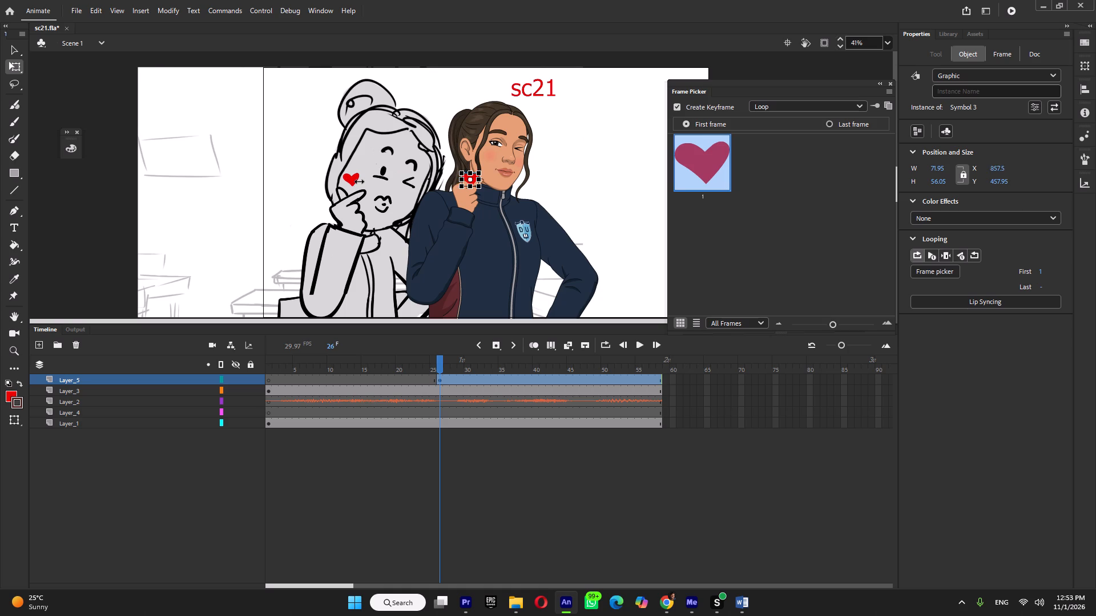
key(shift+Up)
key(shift+Up)
key(shift+Up)
key(shift+Down)
key(Right)
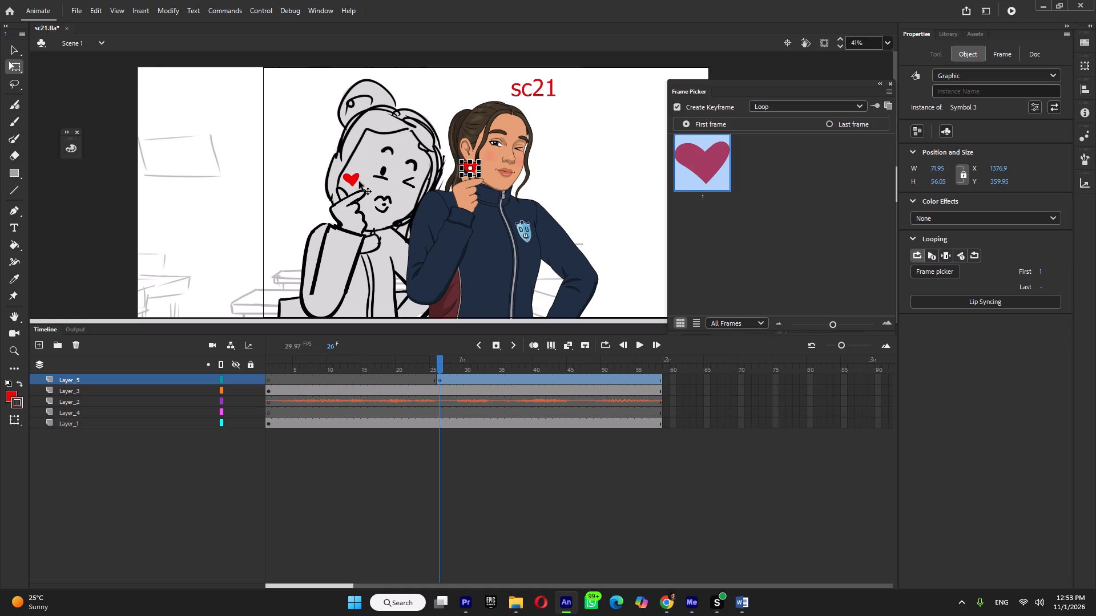
key(Right)
key(Right)
key(Right)
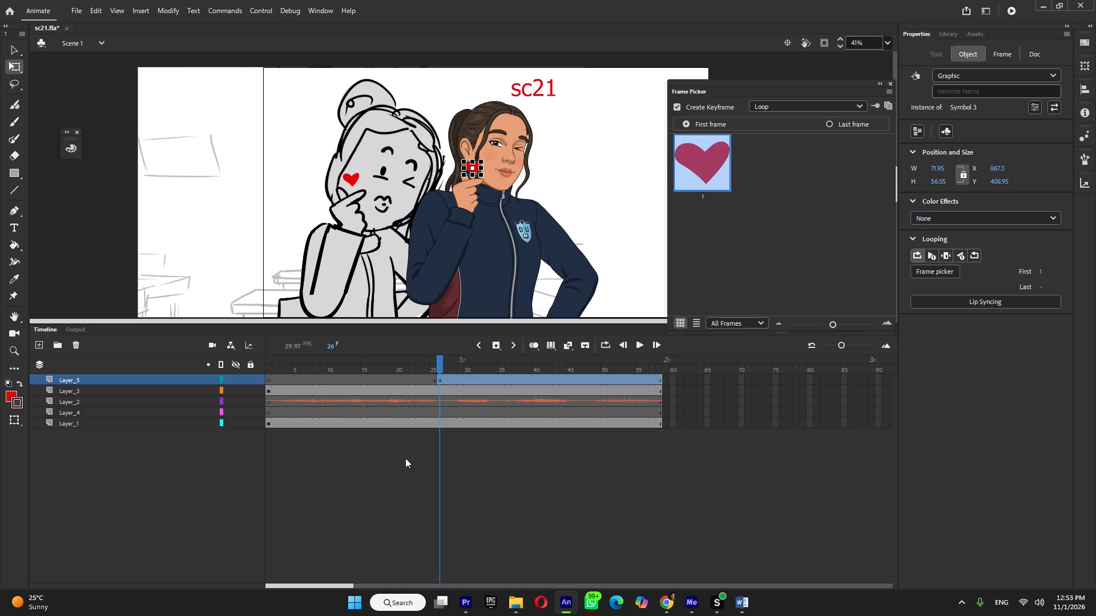
Insert a keyframe on Layer_5 at frame 29 for the heart.
ctrl+scroll(477, 179, up, 6)
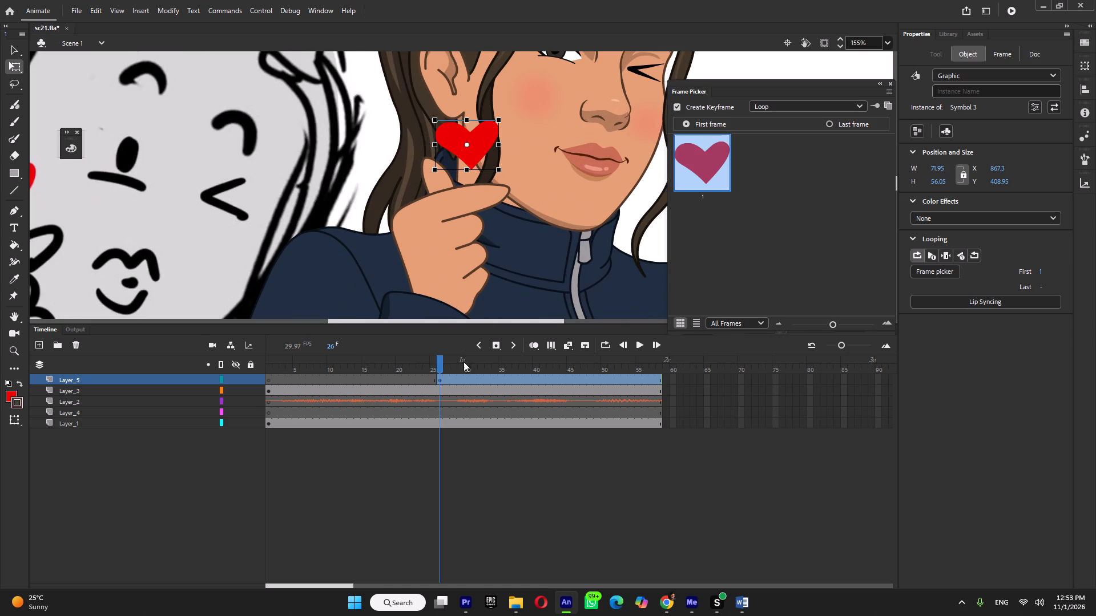
click(462, 372)
click(464, 380)
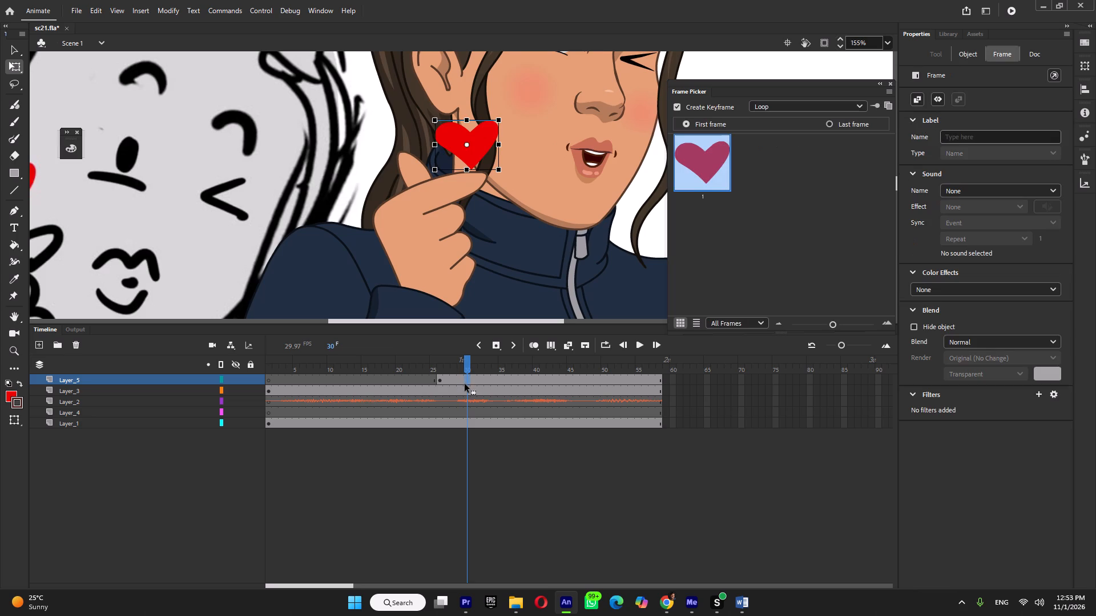
click(460, 375)
key(F6)
Shrink the heart in the frame 26 pose to about 25 px wide and lower it to the character's fingertips.
click(478, 378)
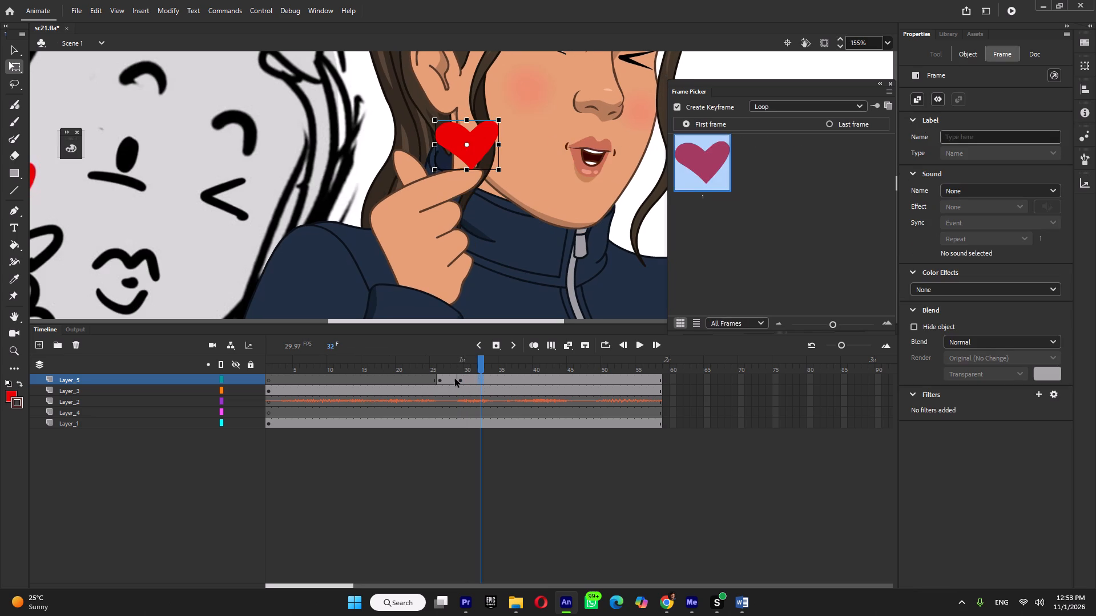
click(444, 379)
shift+drag(497, 119, 495, 135)
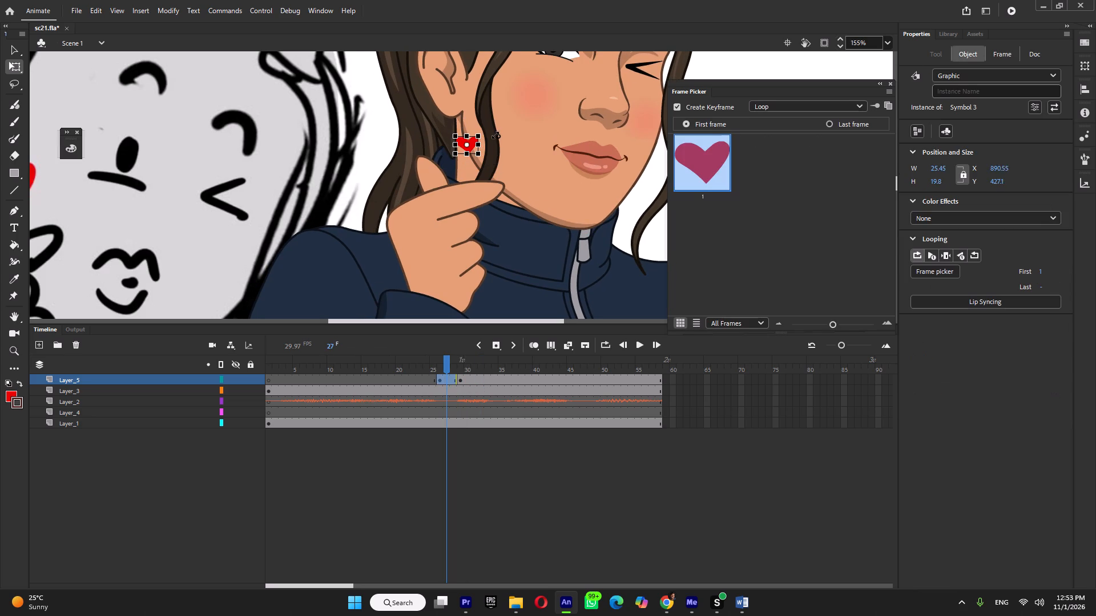
shift+drag(495, 135, 497, 133)
drag(472, 144, 472, 168)
Insert a Layer_5 keyframe at frame 32, and in the frame 29 pose enlarge the heart to about 80 × 62 px and raise it slightly.
click(483, 378)
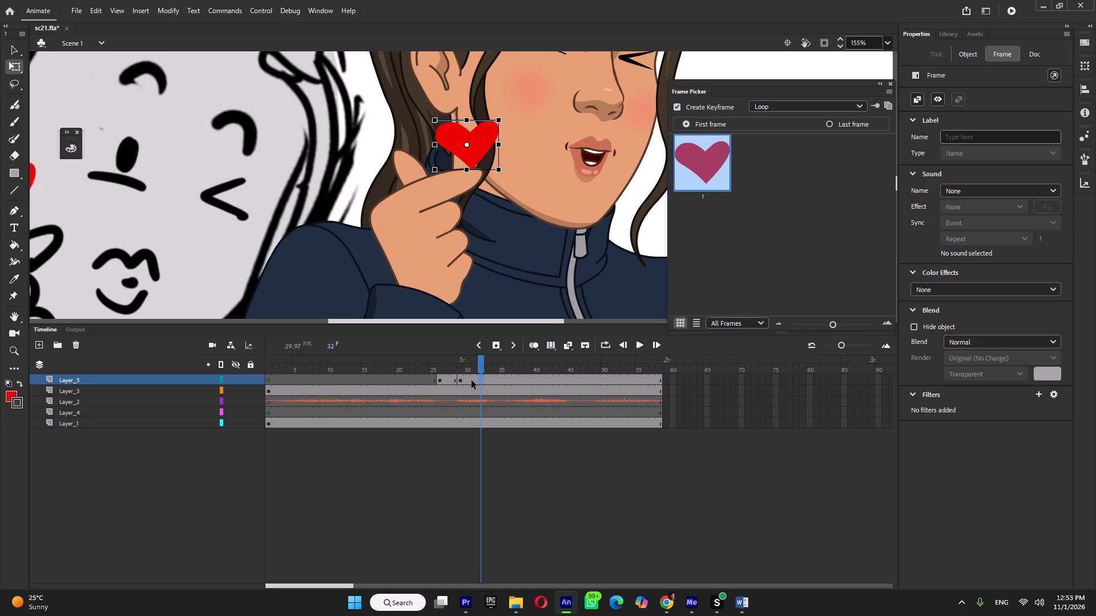
key(F6)
click(471, 378)
ctrl+scroll(498, 118, up, 3)
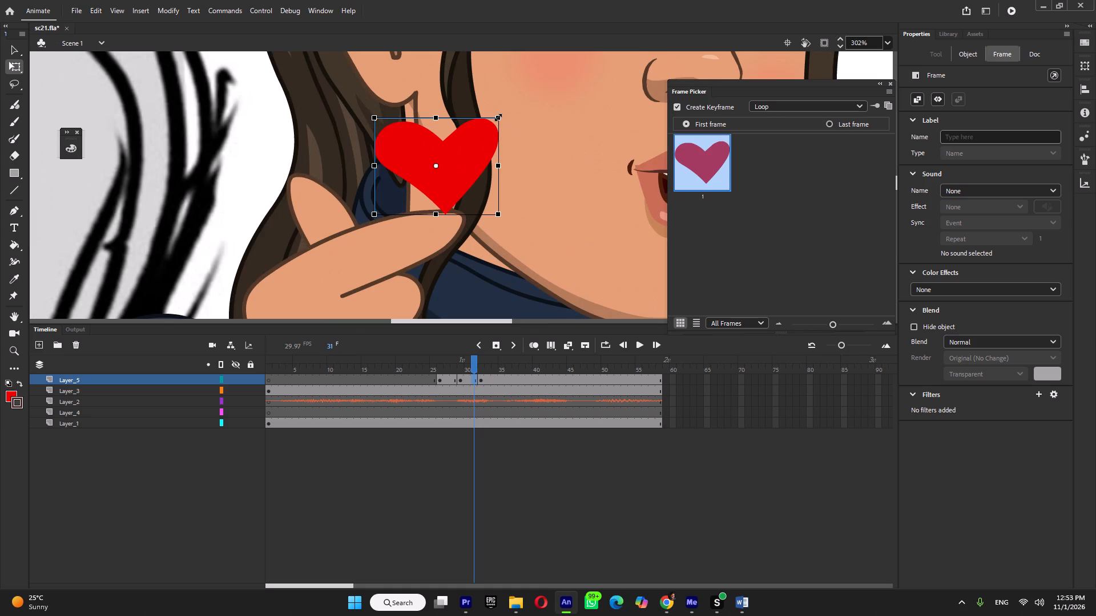
shift+drag(498, 117, 505, 110)
drag(481, 143, 479, 131)
Play the animation from just before the heart appears to check how it pops up.
ctrl+scroll(479, 129, down, 2)
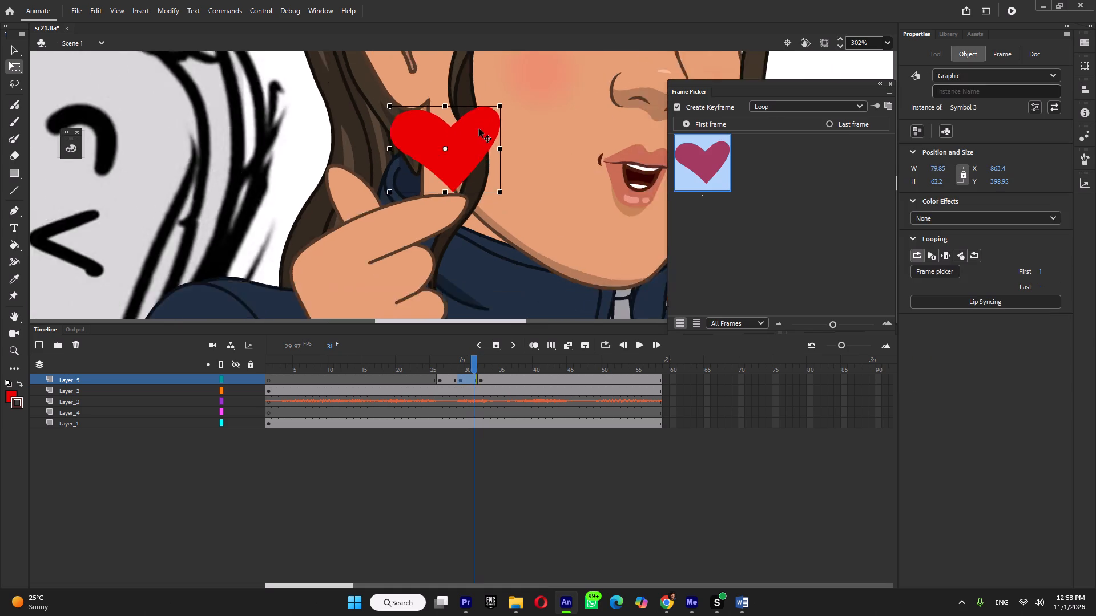
ctrl+scroll(479, 129, down, 5)
click(412, 356)
key(Return)
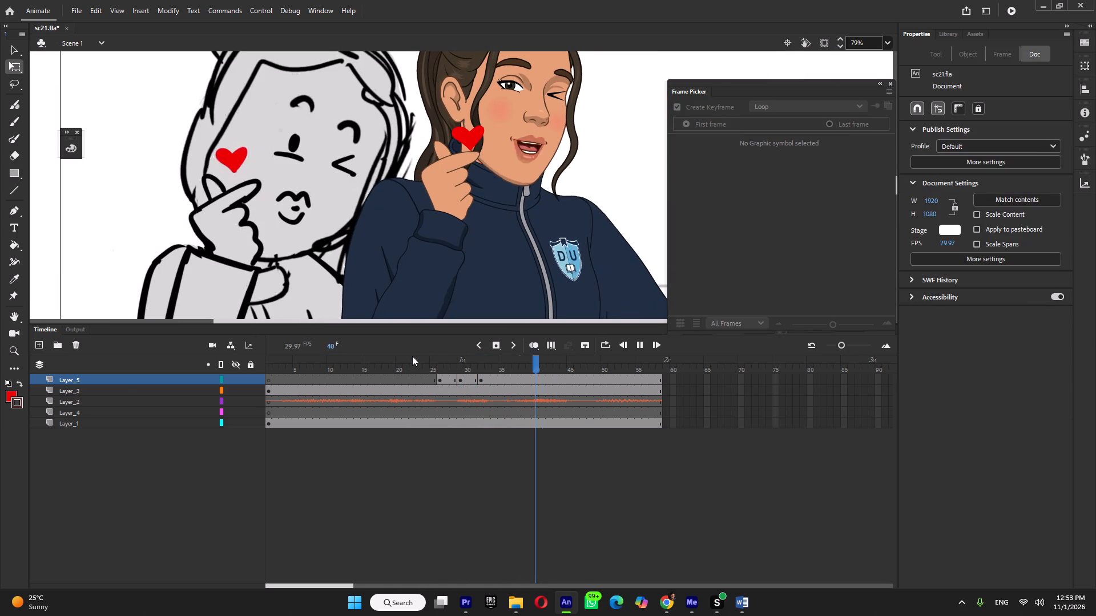
key(Return)
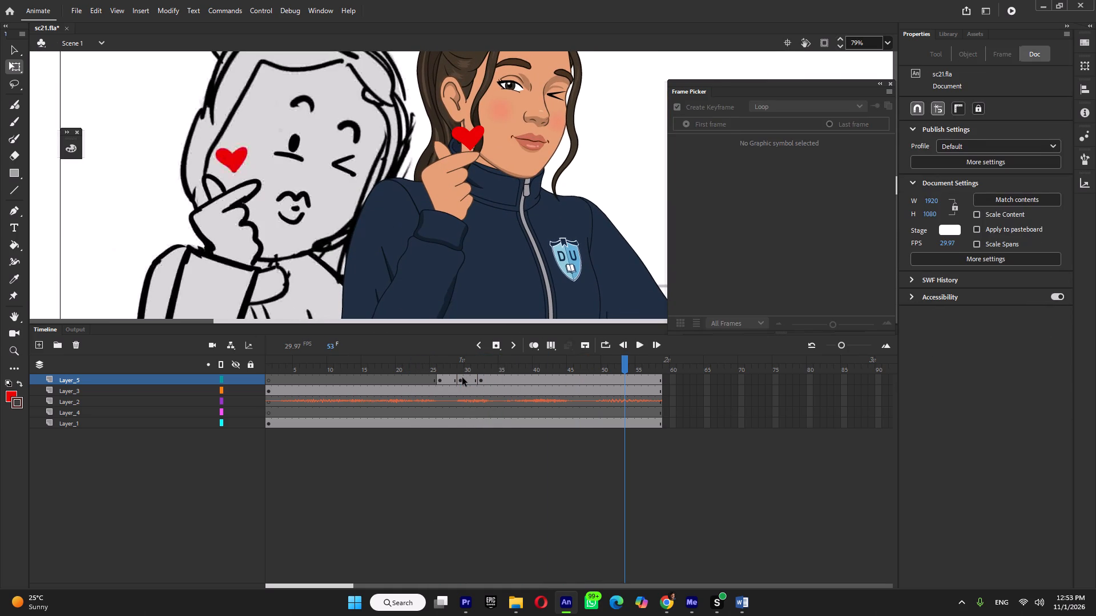
Nudge the heart left and up in the frame 29 pose so it sits above the character's moved fingertips.
click(462, 378)
key(Left)
key(Left)
key(Left)
key(Left)
key(Left)
key(Left)
key(Left)
key(Left)
key(Left)
key(Left)
key(Left)
key(Left)
key(Left)
key(Left)
key(Left)
key(Left)
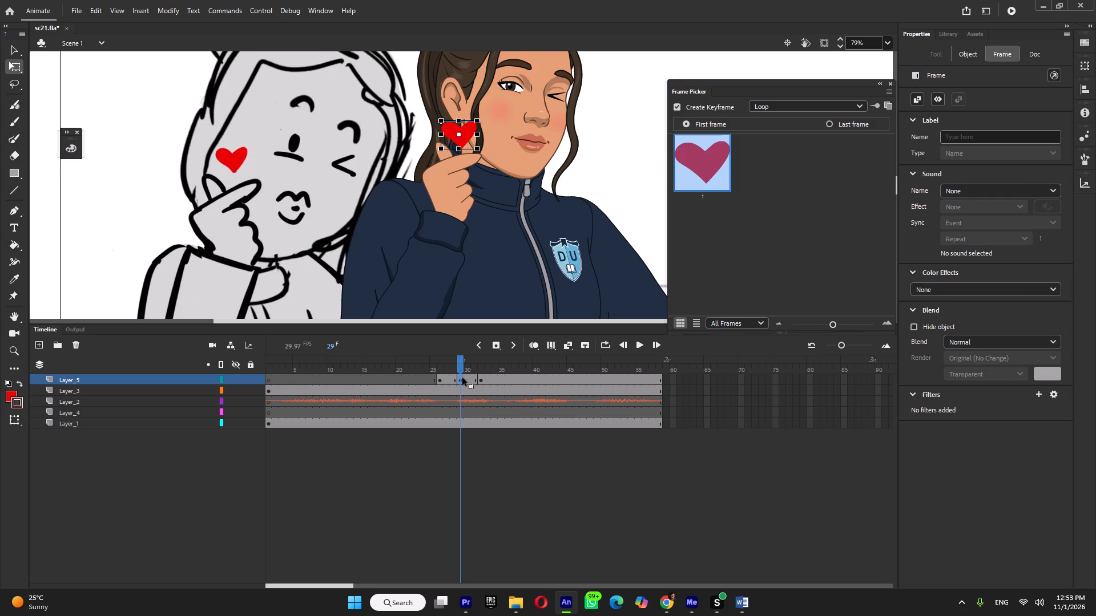
key(Up)
key(Up)
key(Up)
key(Up)
key(Up)
key(Up)
key(Up)
key(Up)
key(Up)
key(Down)
Nudge the heart left and up in the frame 32 pose to follow the fingertips.
click(482, 380)
key(Left)
key(Left)
key(Left)
key(Left)
key(Left)
key(Left)
key(Left)
key(Left)
key(Left)
key(Left)
key(Left)
key(Left)
key(Left)
key(Left)
key(Left)
key(Left)
key(Left)
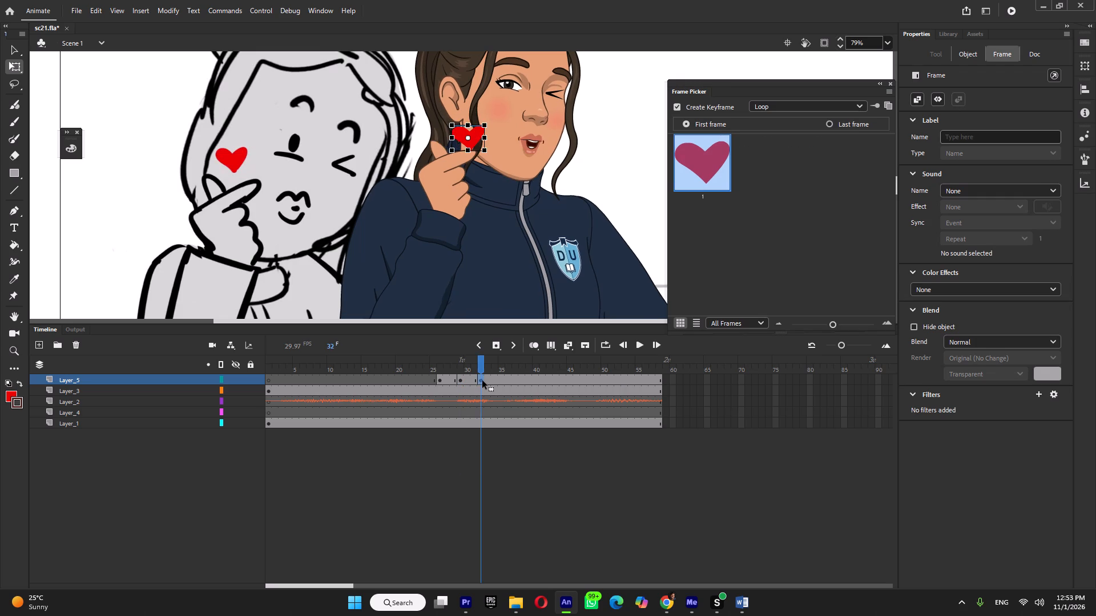
key(Up)
key(Up)
key(Up)
key(Up)
key(Up)
key(Up)
key(Up)
key(Up)
key(Up)
key(Up)
key(Up)
key(Up)
key(Up)
key(Up)
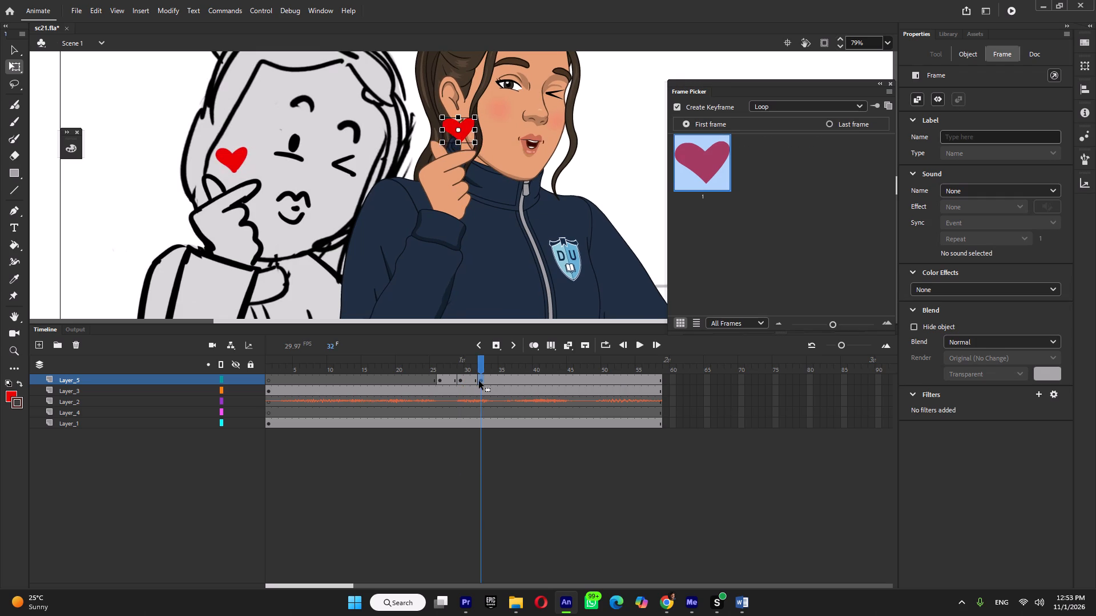
Compare the frame 32 heart with the preceding pose and fine-tune it slightly left and down.
click(477, 381)
click(483, 381)
key(Left)
key(Left)
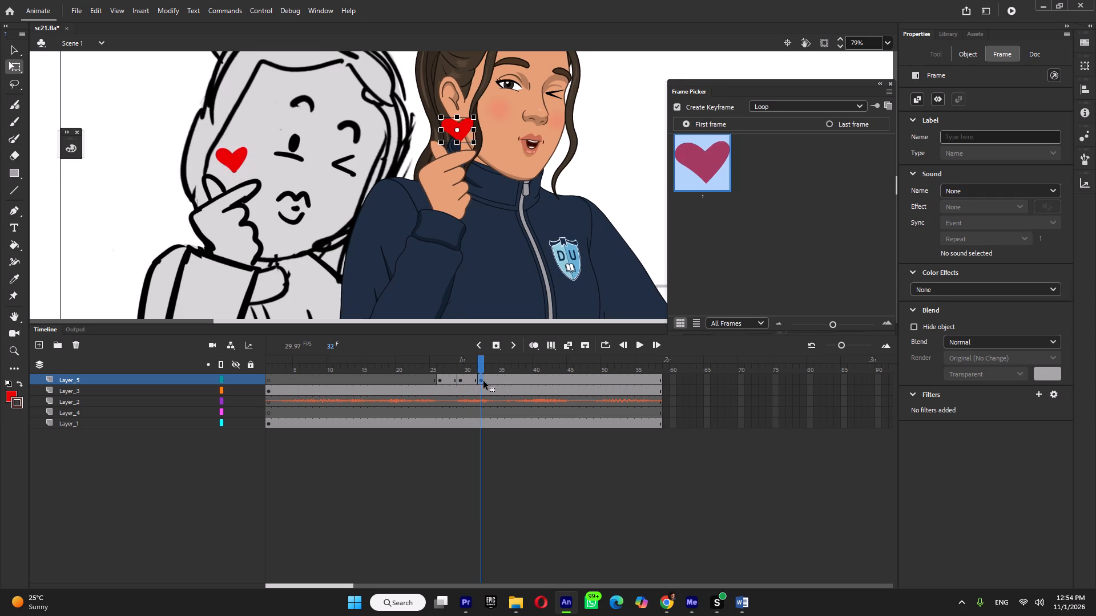
key(Down)
key(Down)
key(Down)
key(Down)
key(Down)
key(Down)
Nudge the small heart of the first pose (frame 26) slightly left toward the fingertips, checking the pop-up in playback.
click(447, 368)
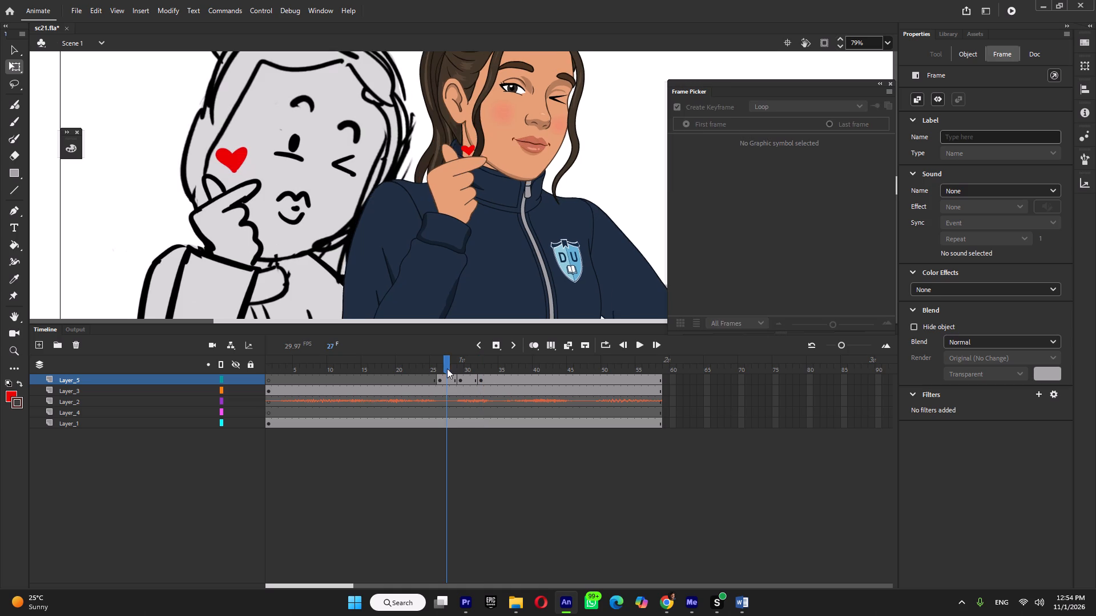
key(Return)
key(Return)
click(449, 380)
key(Left)
key(Left)
key(Left)
key(Left)
key(Left)
key(Left)
key(Left)
key(Left)
key(Left)
key(Left)
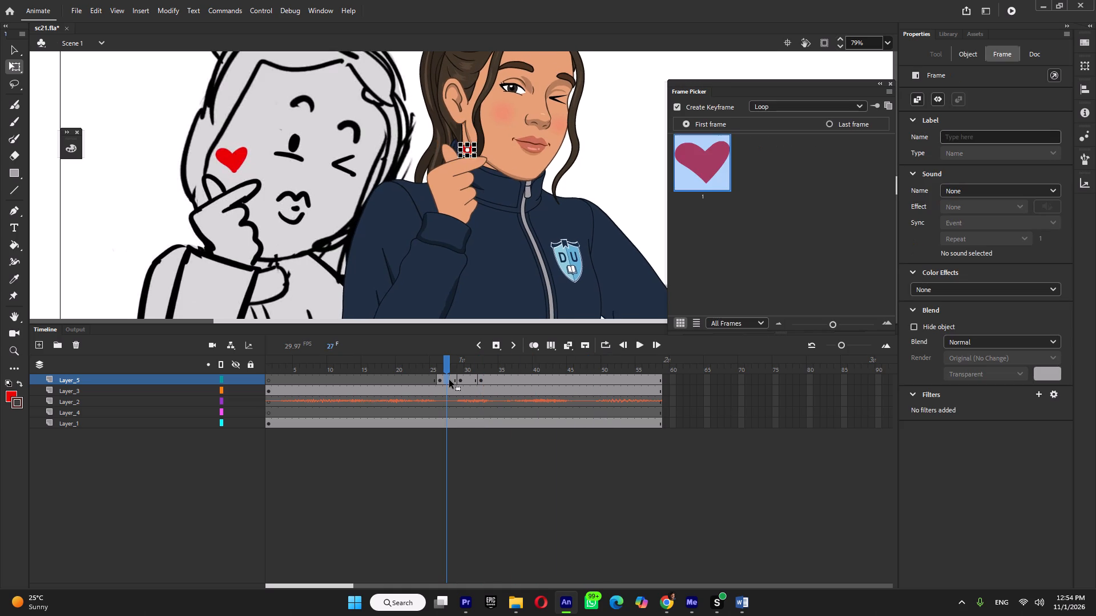
key(Return)
key(Return)
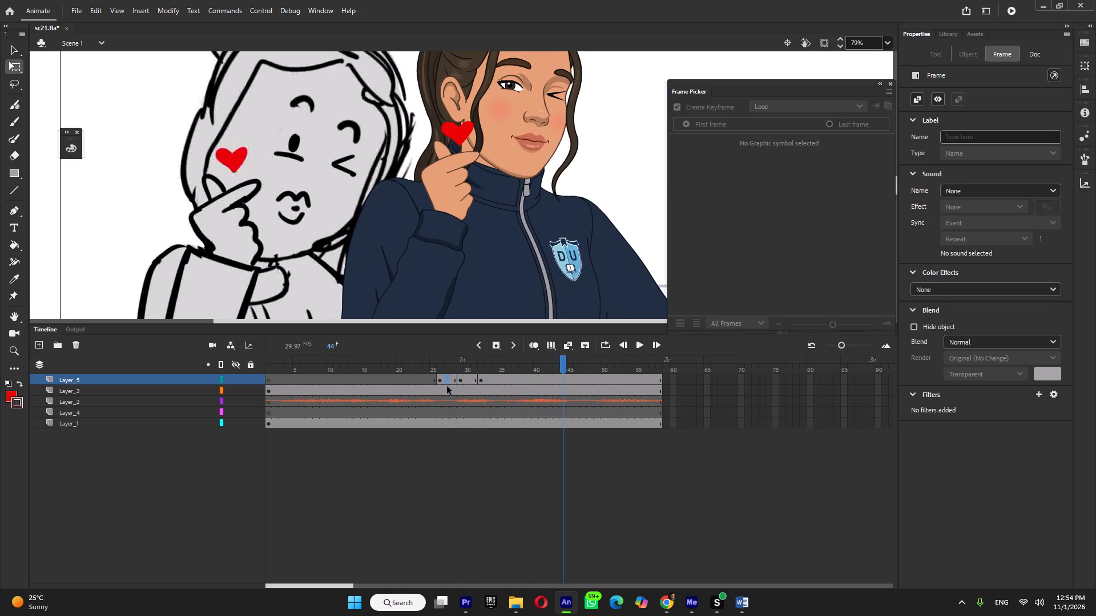
Create classic tweens between the heart keyframes at frames 26, 29 and 32, and play back the heart's appearance.
click(449, 394)
drag(452, 380, 466, 380)
key(ctrl+m)
click(432, 368)
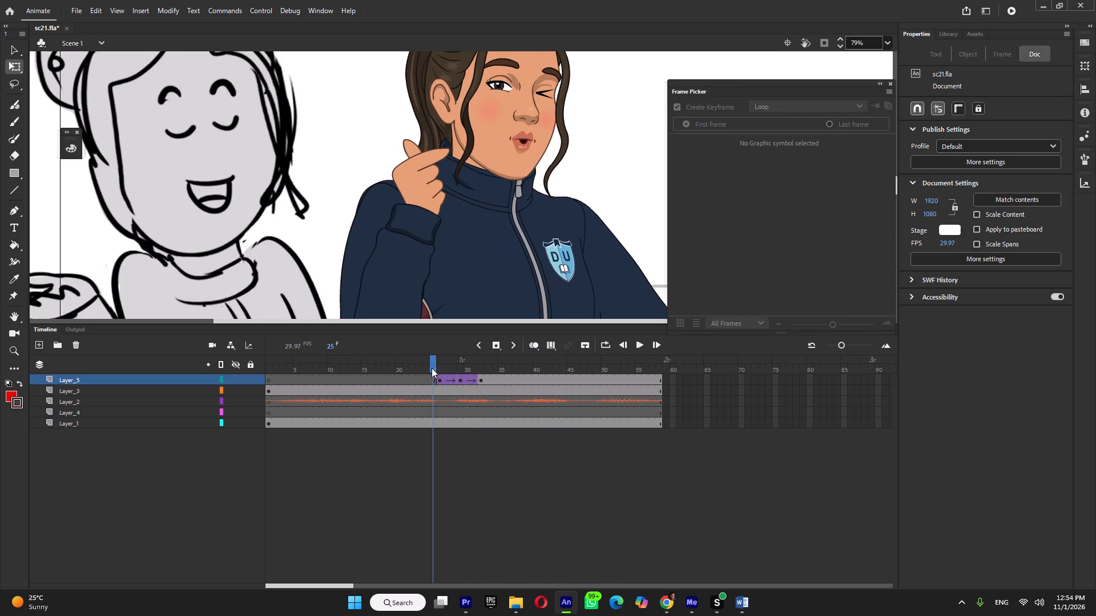
key(Return)
key(Return)
click(433, 367)
key(Return)
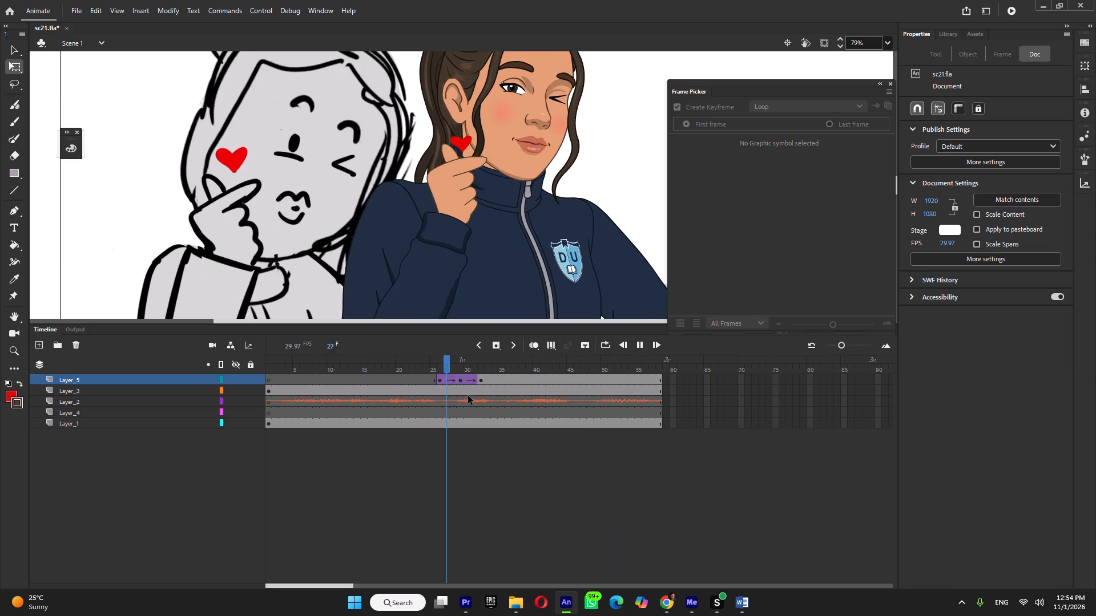
key(Return)
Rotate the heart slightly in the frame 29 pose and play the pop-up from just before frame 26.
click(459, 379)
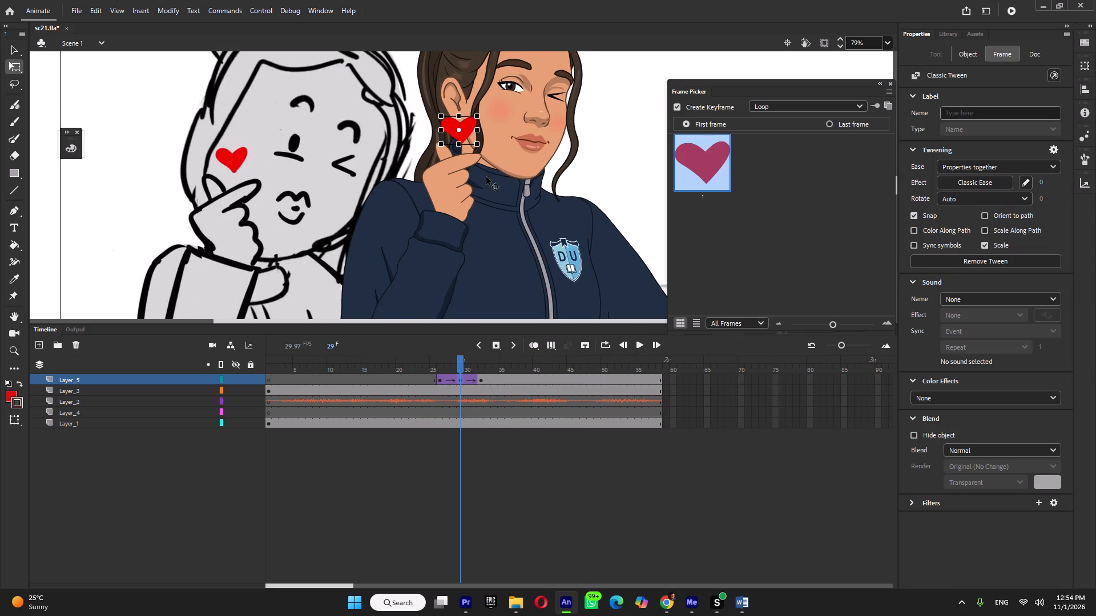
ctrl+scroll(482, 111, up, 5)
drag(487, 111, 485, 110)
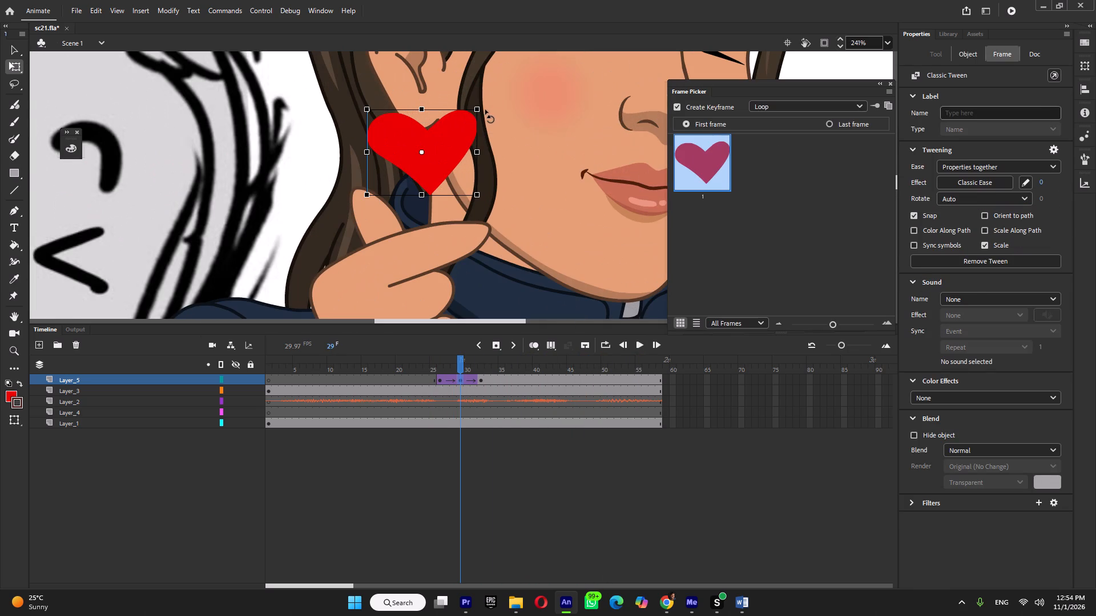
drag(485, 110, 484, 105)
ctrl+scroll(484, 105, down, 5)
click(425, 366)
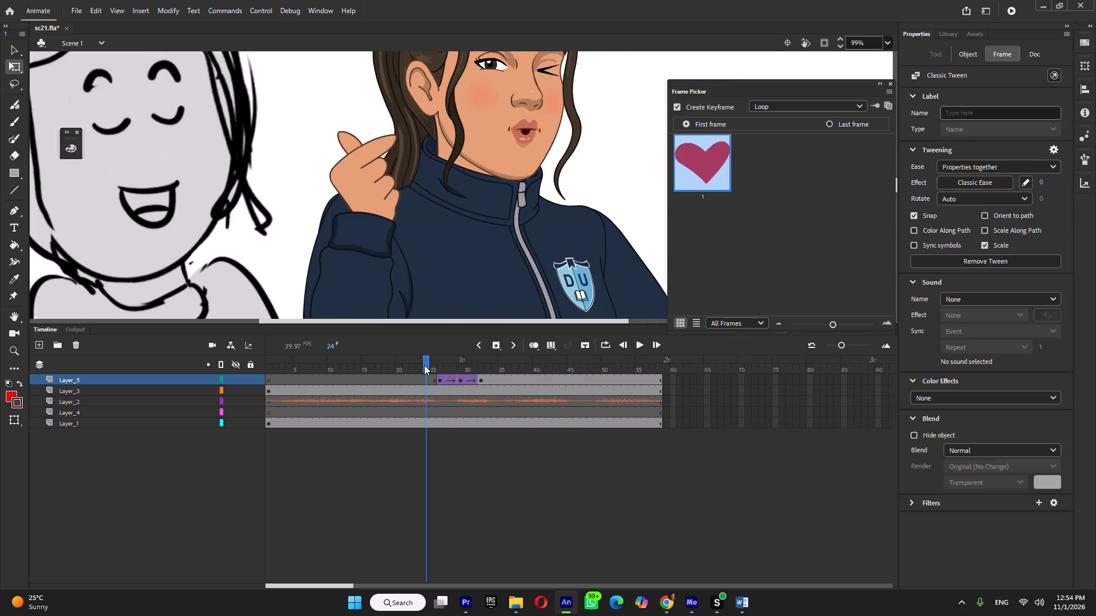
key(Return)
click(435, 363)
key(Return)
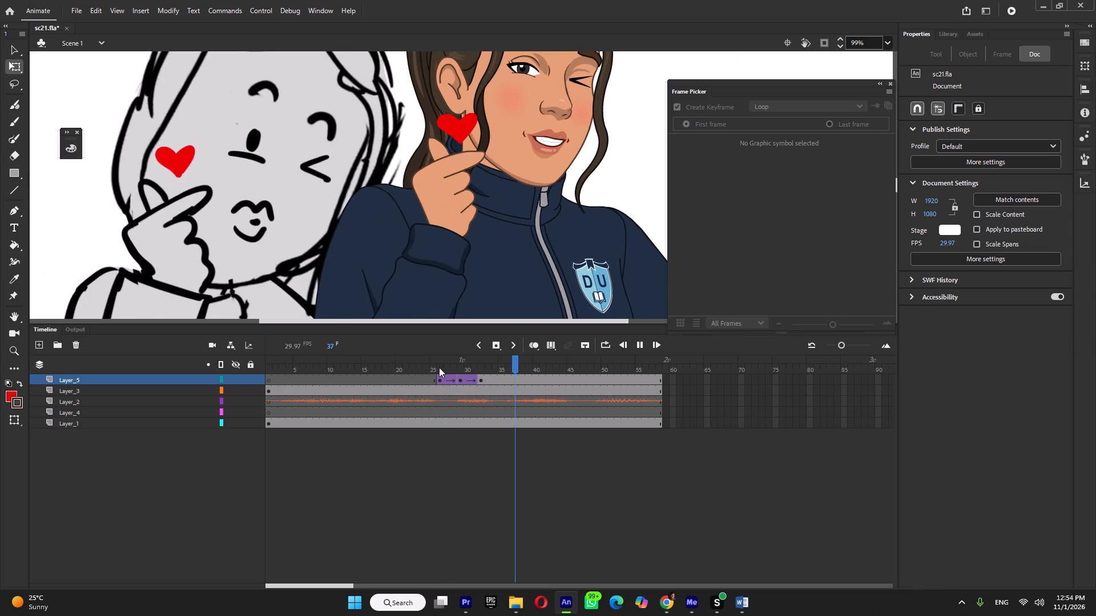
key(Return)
Apply an Alpha color effect of 0% to the heart at frame 26 and play back its fade-in.
click(443, 379)
click(948, 399)
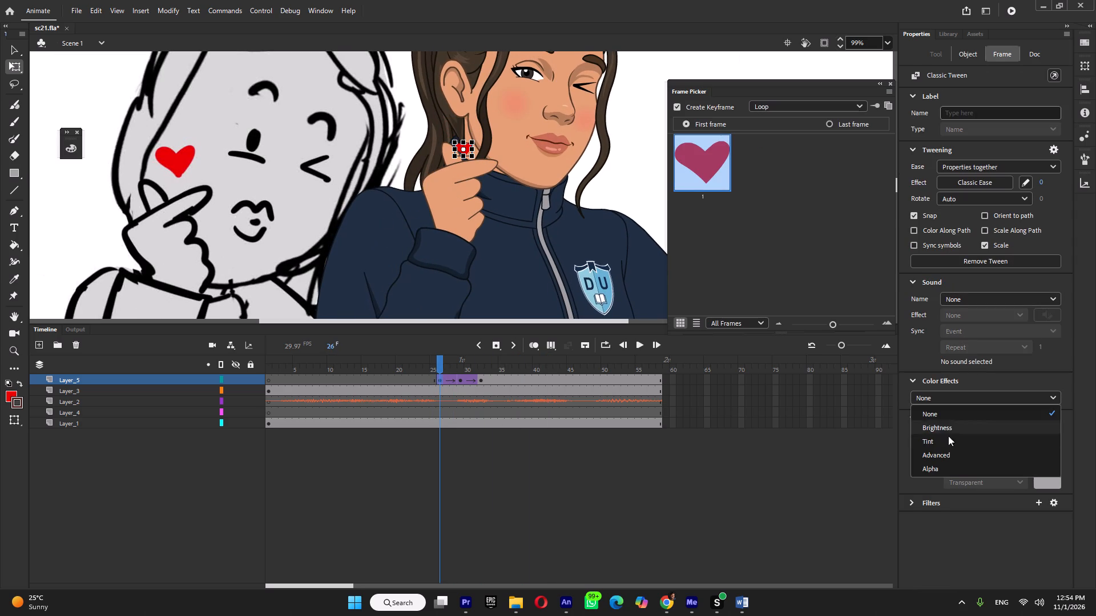
click(945, 467)
key(Return)
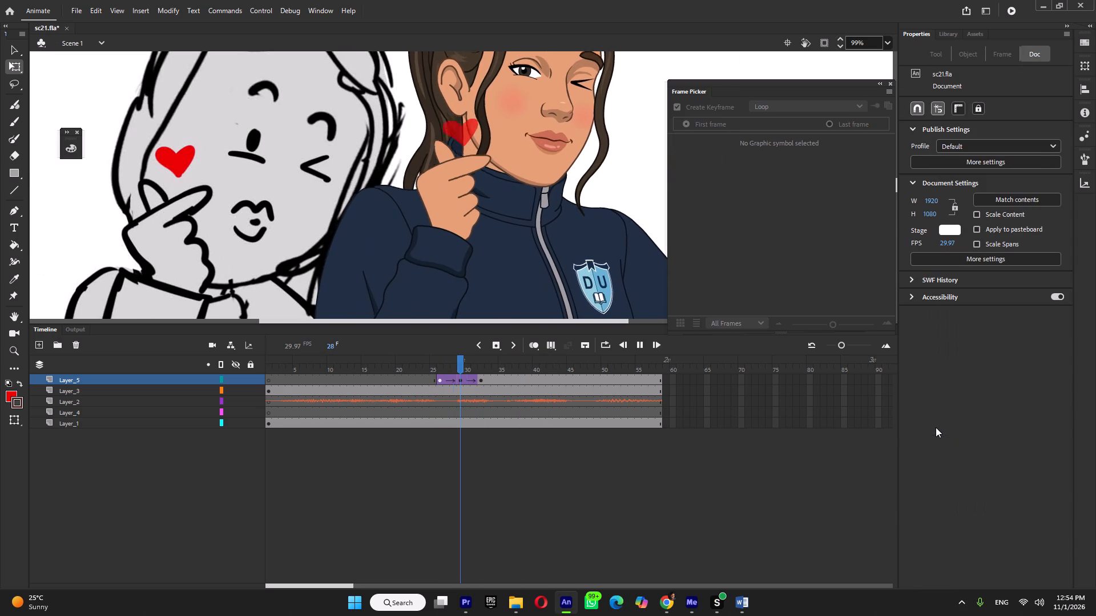
key(Return)
Add a heart keyframe at frame 42 and move the heart straight up beside the character's ear.
drag(485, 368, 530, 378)
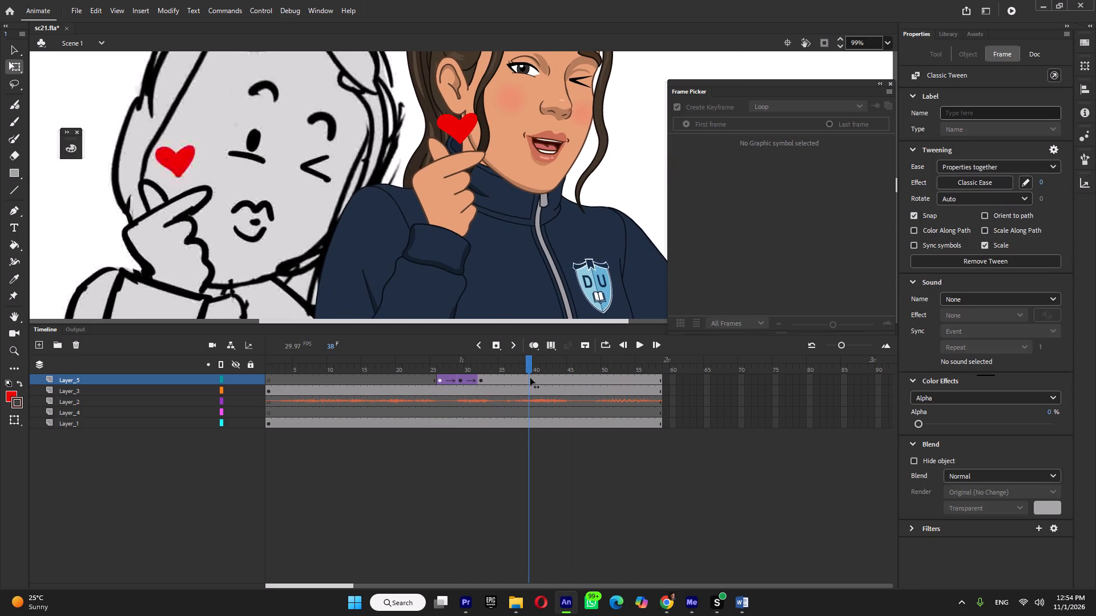
drag(530, 378, 535, 379)
click(548, 379)
key(F6)
key(shift+Up)
key(shift+Up)
key(shift+Up)
key(shift+Up)
key(shift+Up)
key(shift+Up)
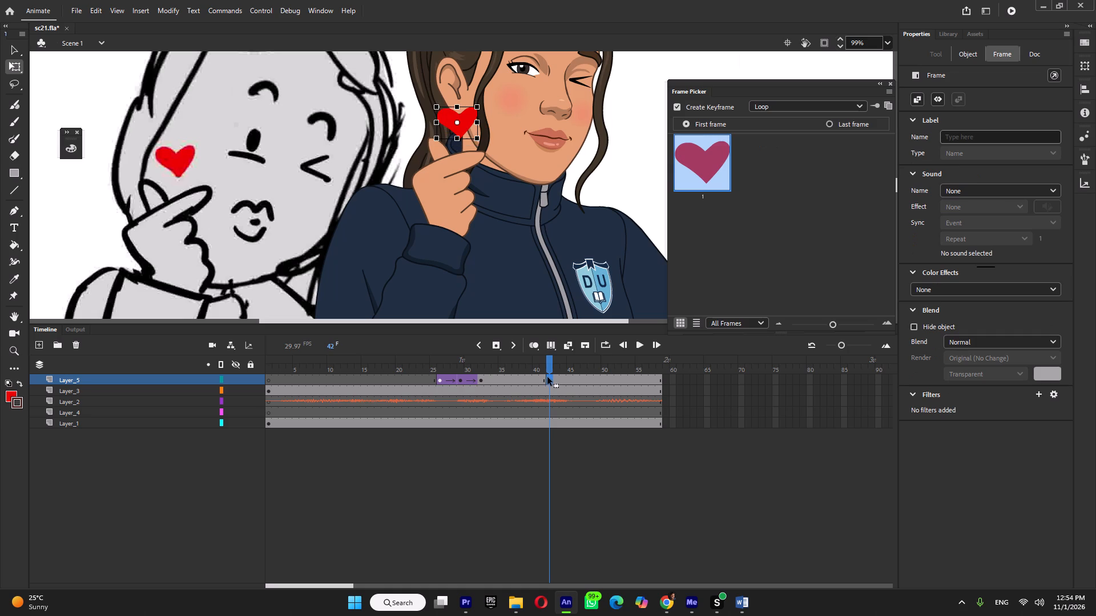
key(shift+Up)
key(shift+Up)
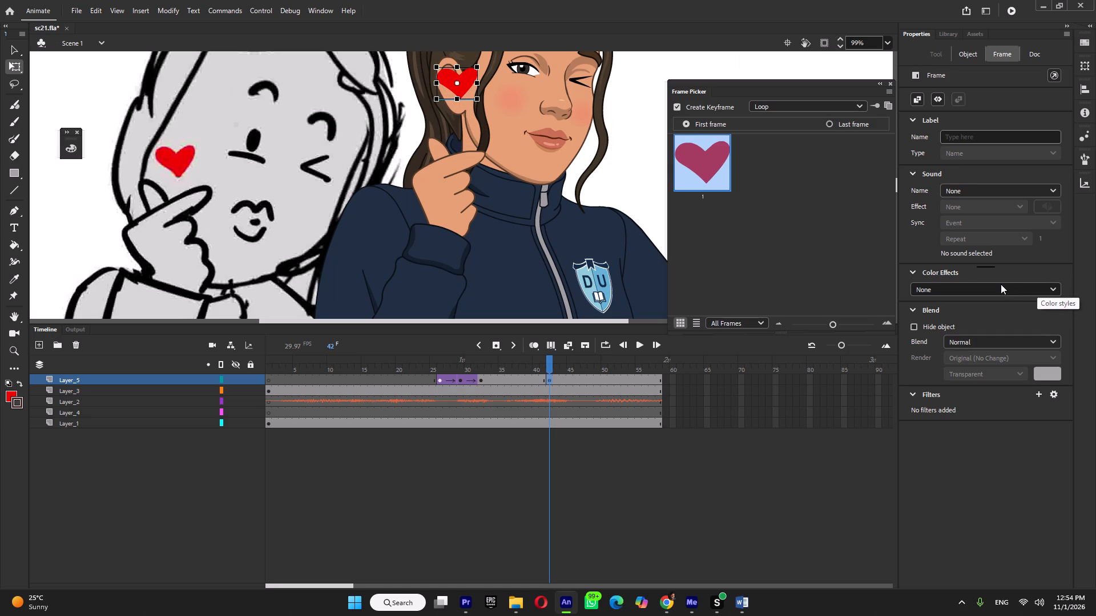
Set the frame 42 heart to Alpha 0%, create a classic tween from frame 32 to it, and play the fade-out.
click(1001, 284)
click(963, 360)
click(513, 376)
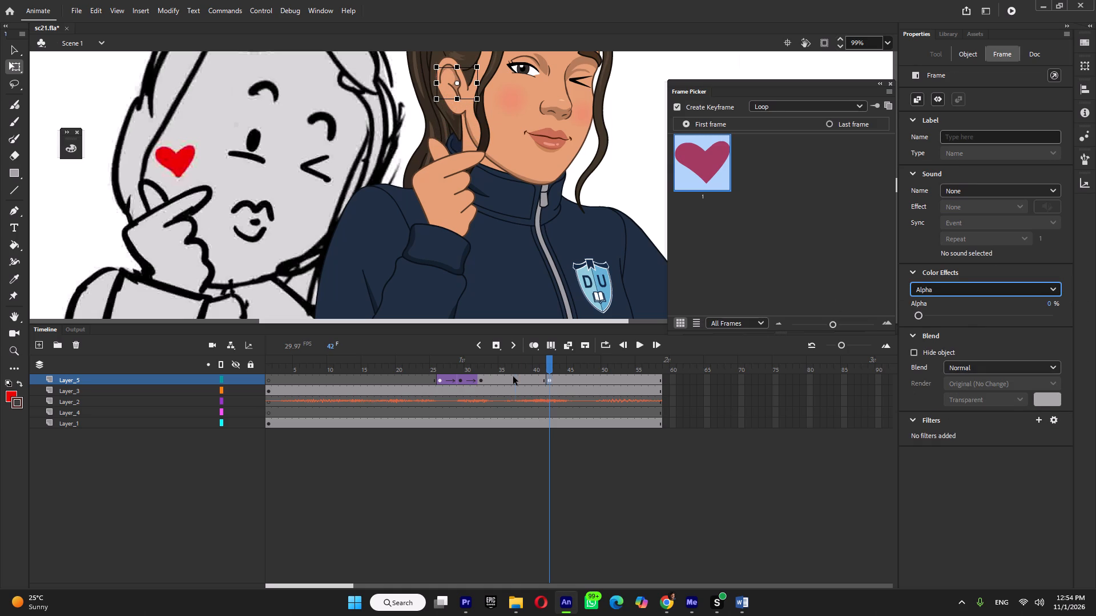
key(ctrl+m)
click(423, 366)
key(Return)
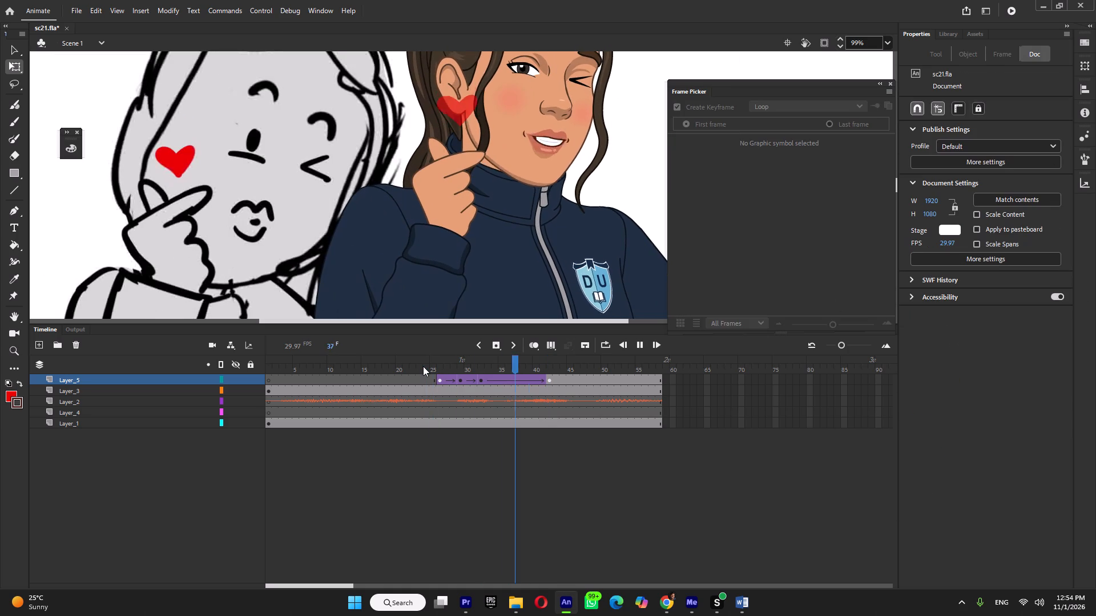
key(Return)
Move the frame 32 heart keyframe to frame 30, replacing the frame 29 pose, and play back the new timing.
click(460, 379)
click(482, 381)
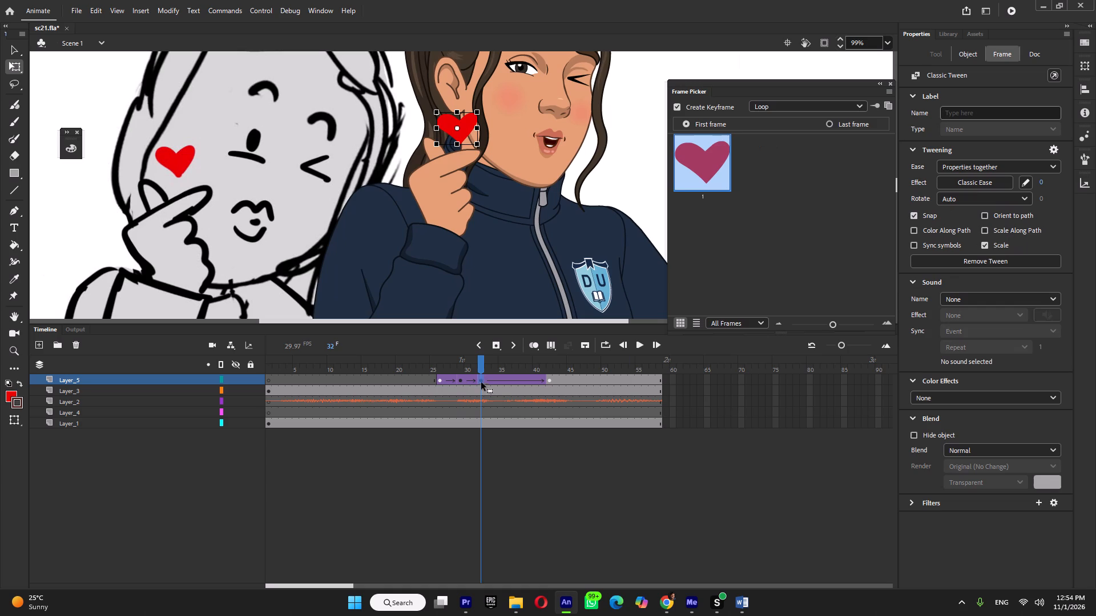
drag(481, 379, 459, 381)
drag(459, 381, 465, 381)
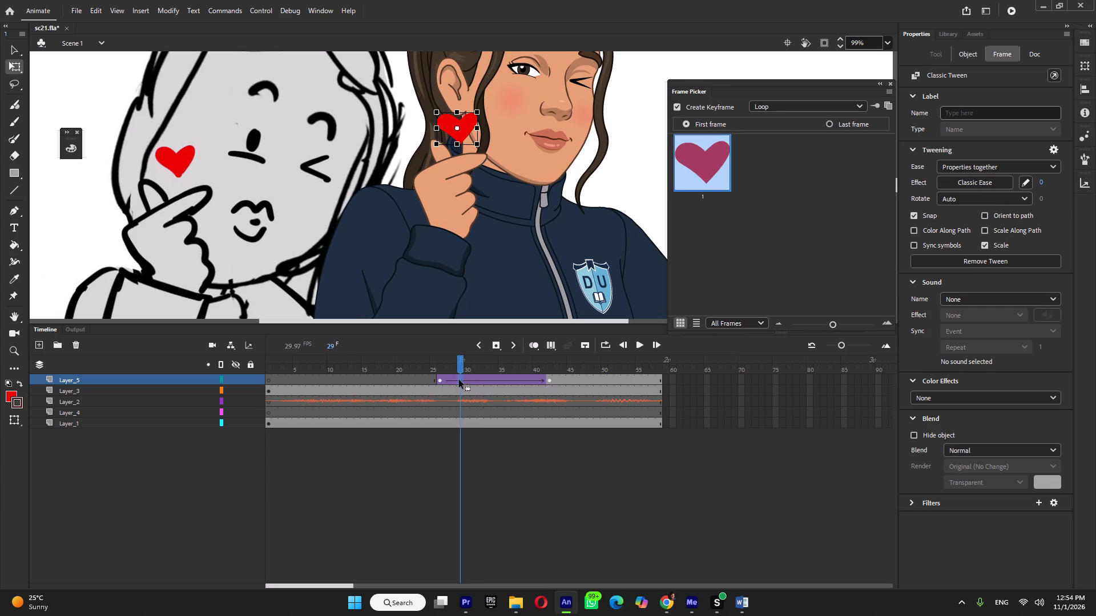
click(428, 365)
key(Return)
click(428, 365)
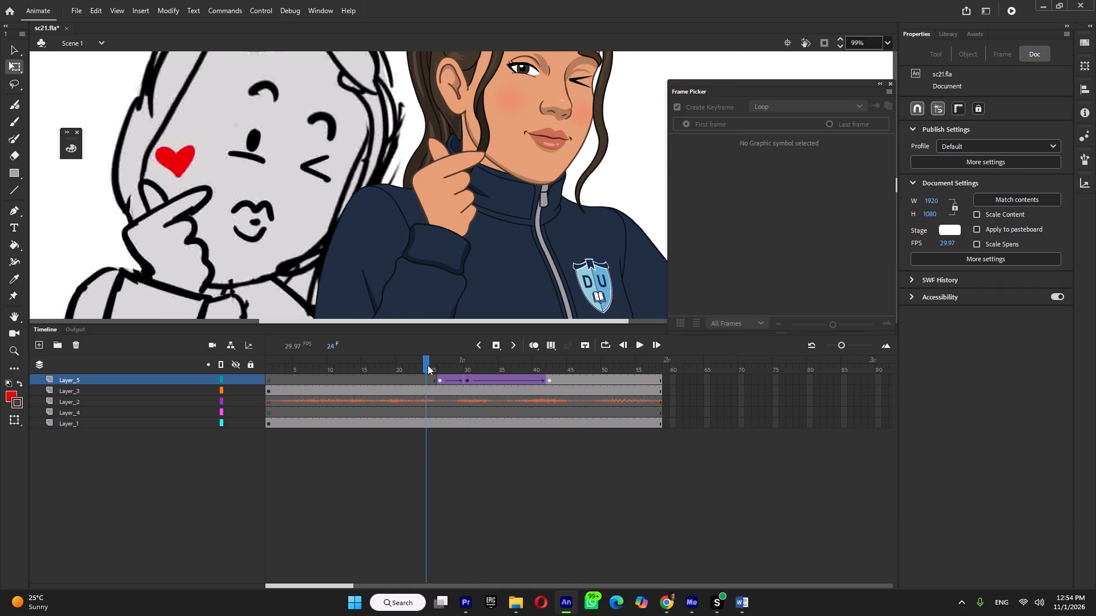
key(Return)
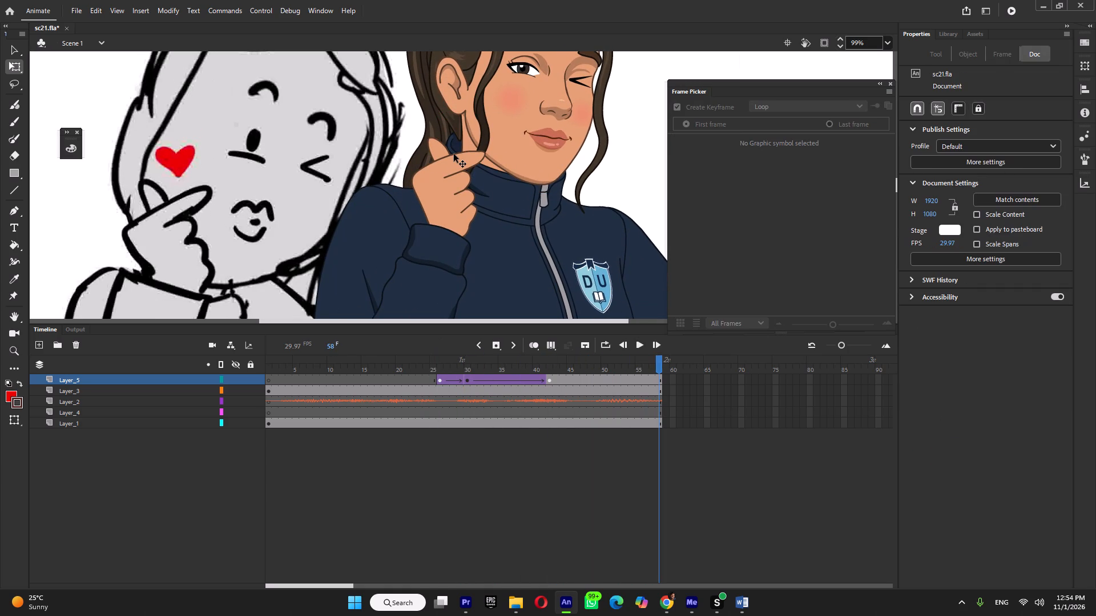
Insert a heart keyframe at frame 36 with Alpha 100% and play back the delayed fade-out.
ctrl+scroll(454, 154, down, 11)
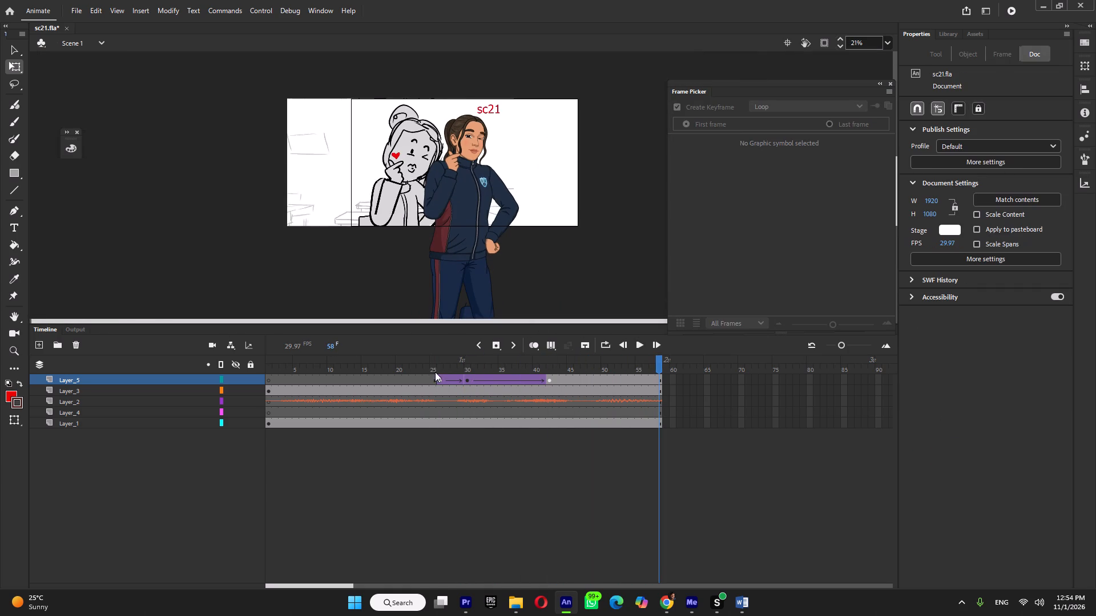
drag(442, 370, 505, 385)
click(506, 382)
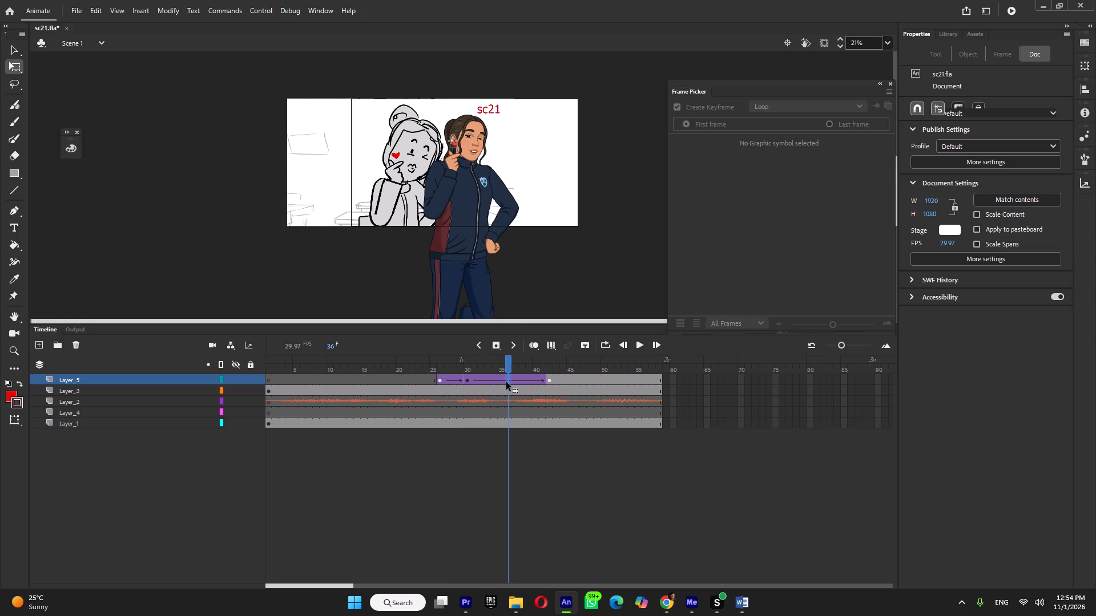
key(F6)
drag(988, 421, 1094, 428)
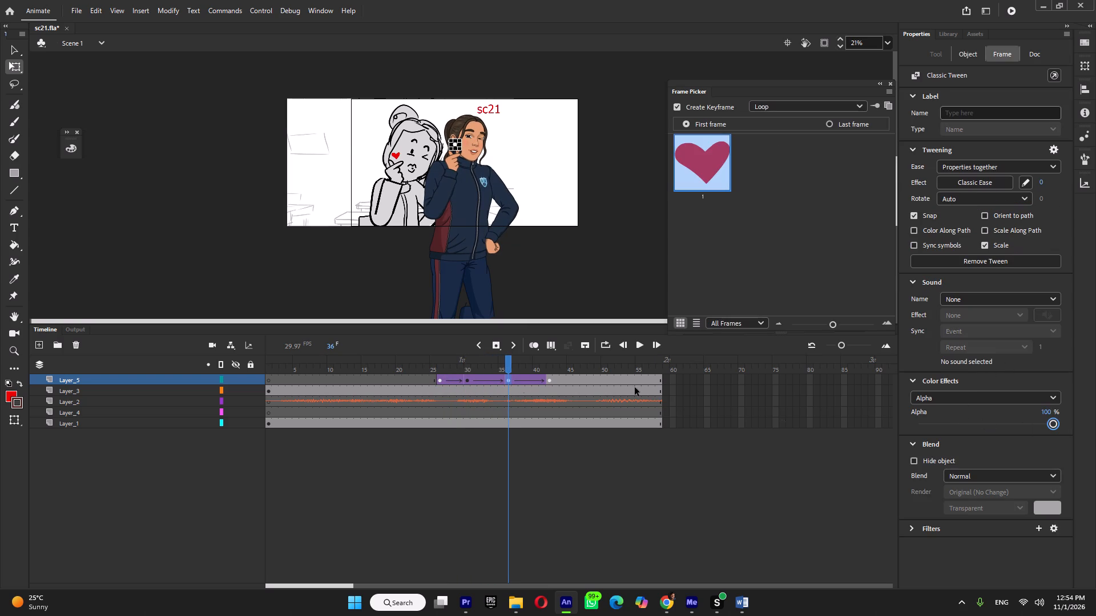
click(394, 360)
key(Return)
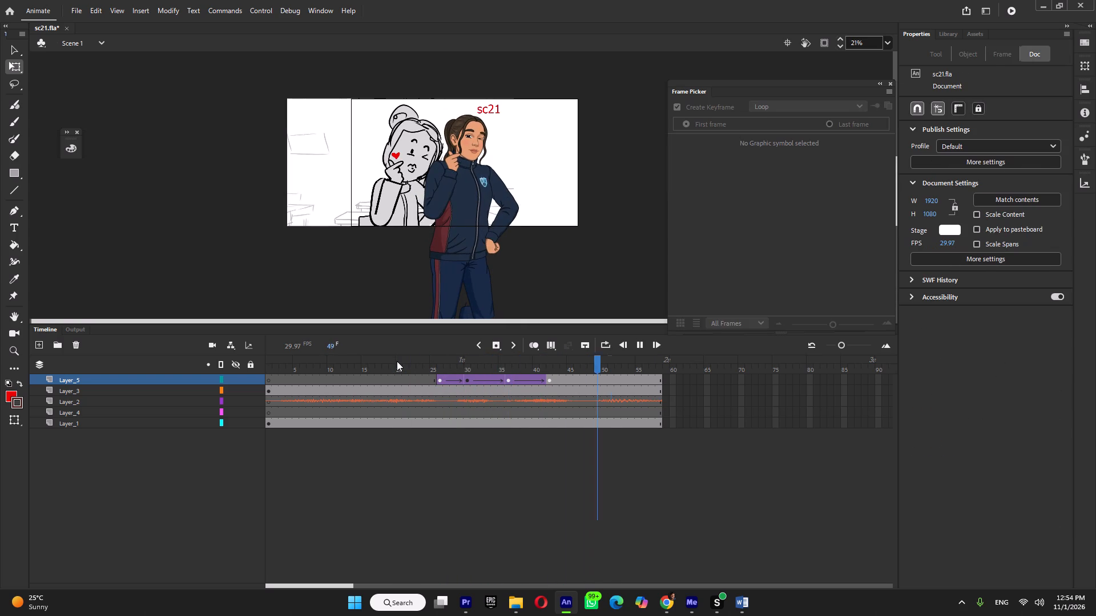
Nudge the transparent heart at frame 42 slightly higher and play the animation.
click(549, 378)
key(Up)
key(Up)
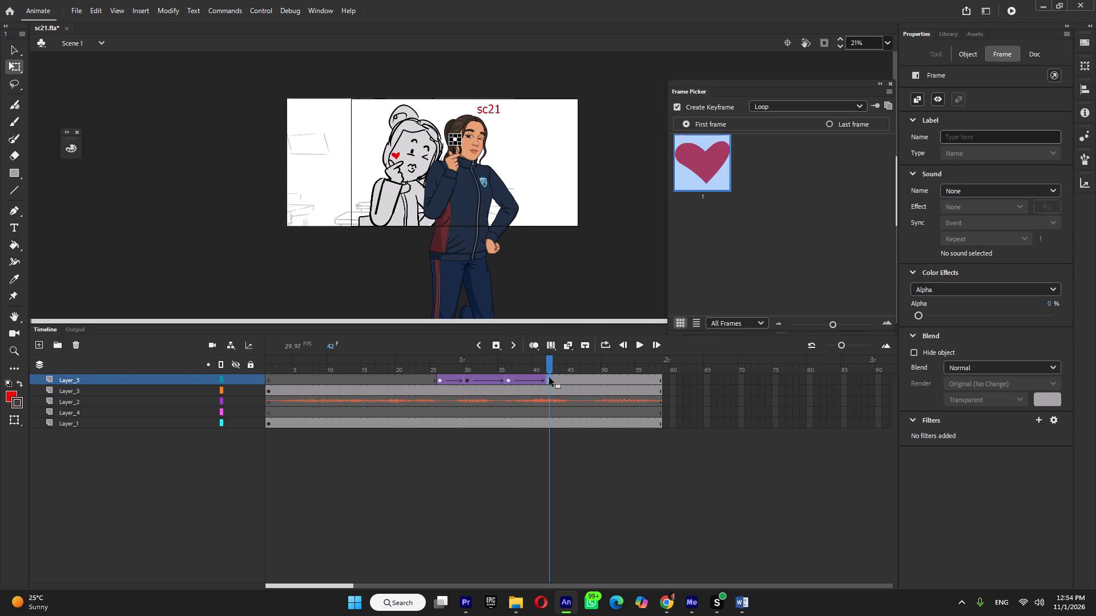
double_click(624, 283)
key(Return)
Move the storyboard back onto the stage at X 0, Y 0 behind the character, and save the file.
click(324, 222)
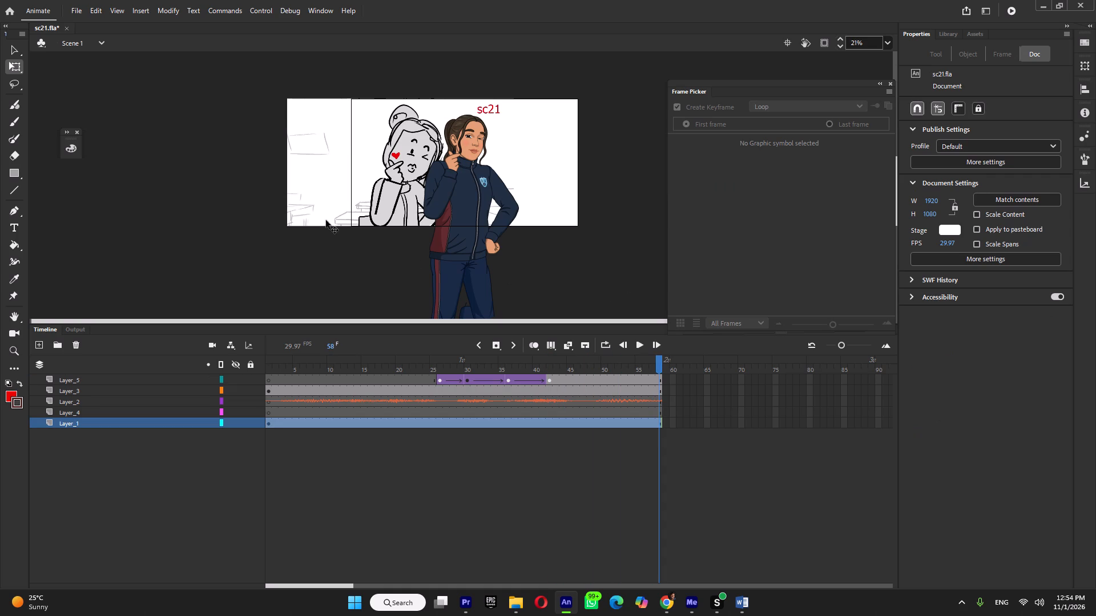
drag(340, 200, 404, 200)
key(Return)
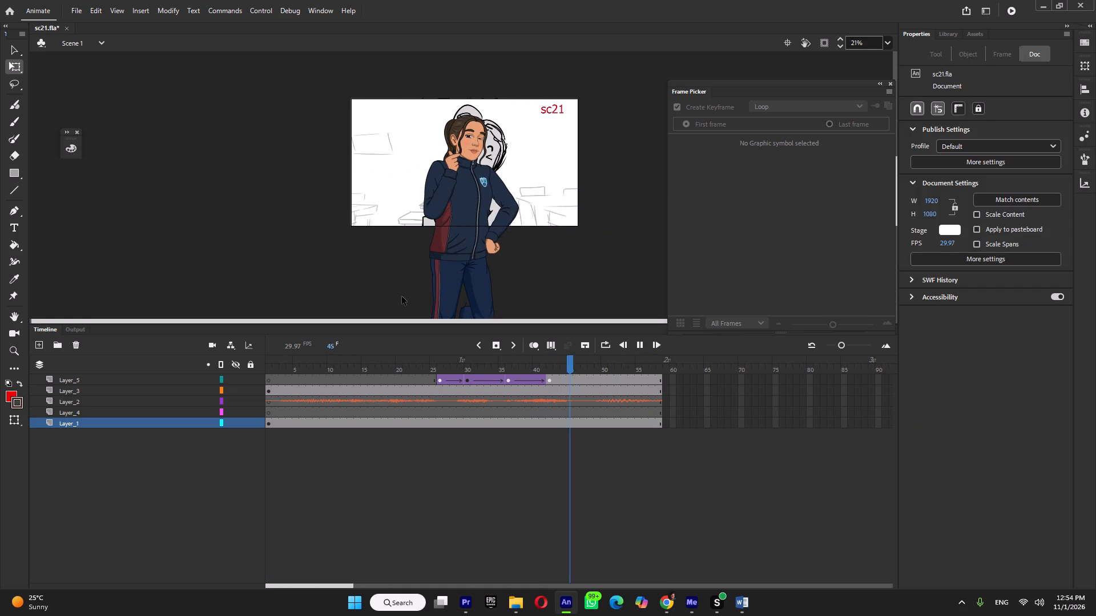
key(ctrl+s)
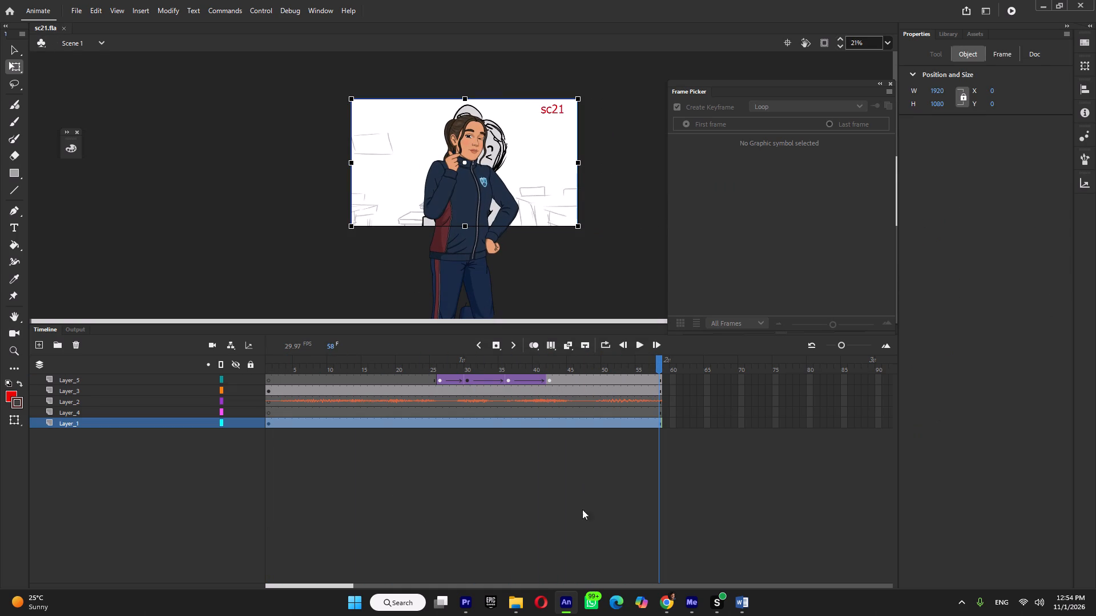
Switch to the Dropbox Replay review in Chrome and resolve the 0:02.976 comment "make the eyes one closed".
click(672, 601)
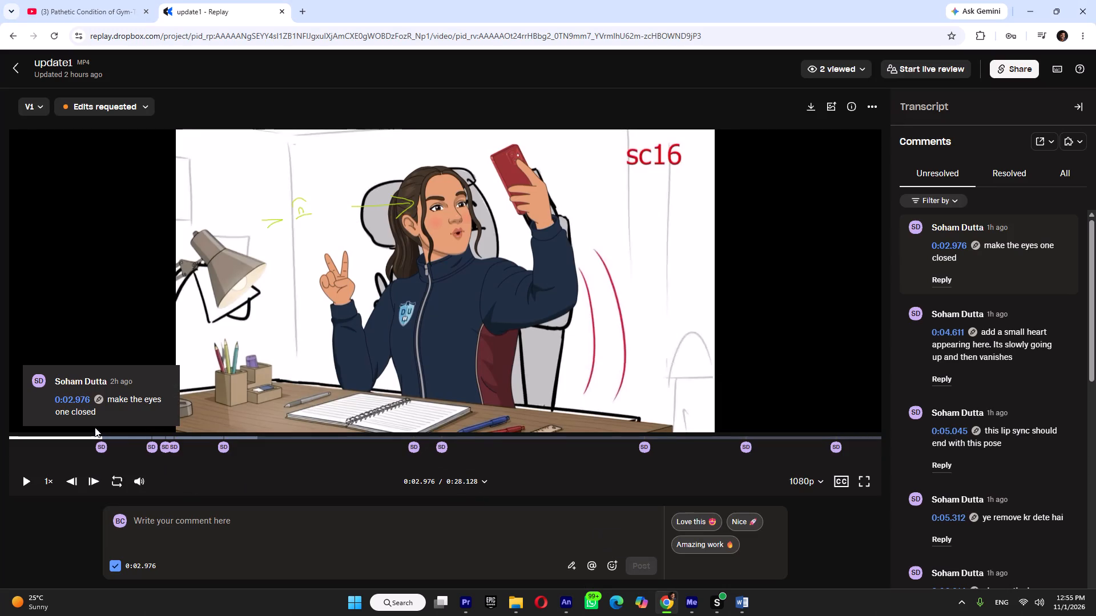
click(100, 448)
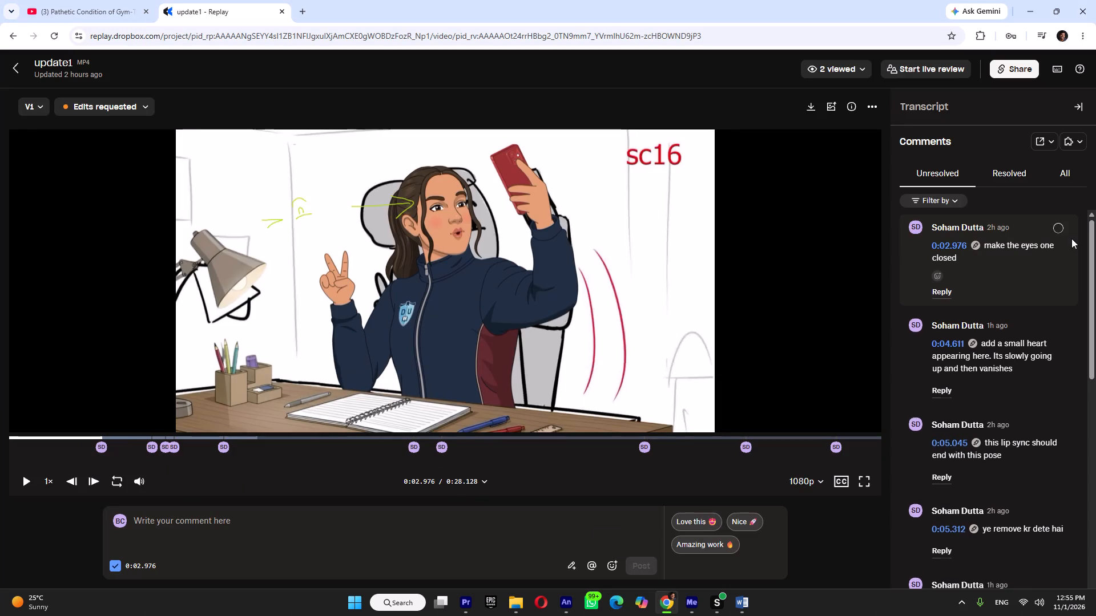
click(1056, 226)
Open the 0:04.611 comment about adding a small heart that rises and vanishes, and mark it resolved.
click(1023, 268)
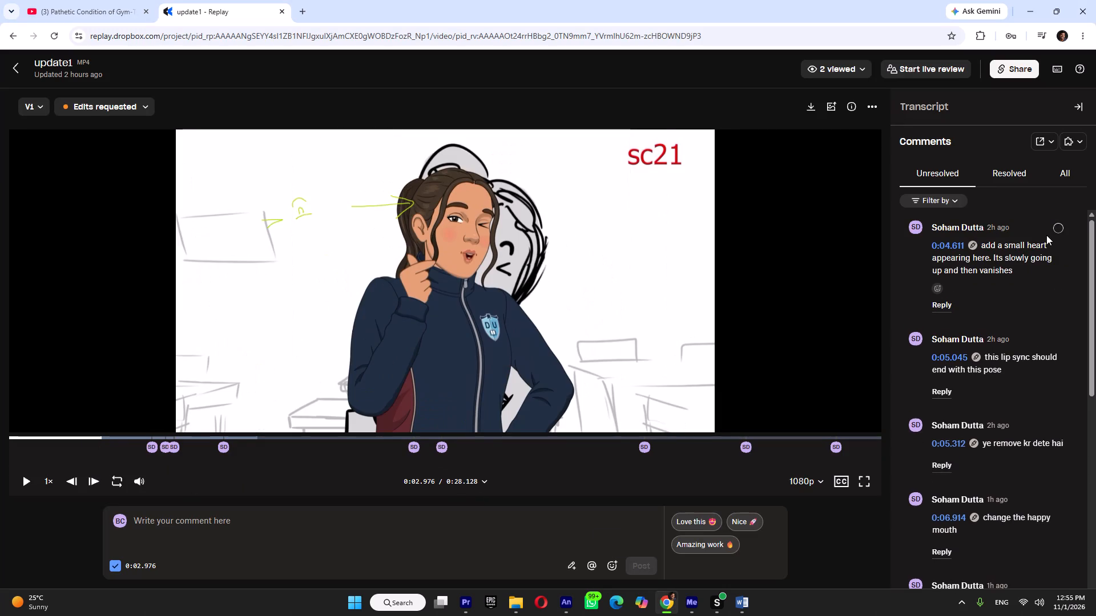
click(1058, 231)
click(1016, 257)
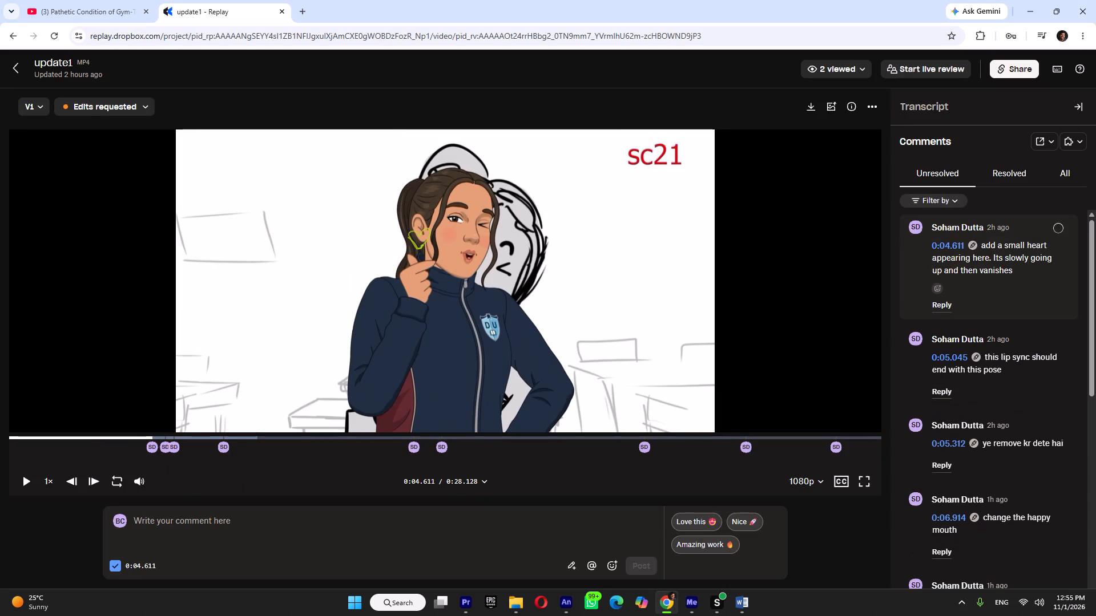
Review the comments at 0:05.045 and 0:05.312 about the ending lip sync pose and the removal, with their marked frames.
click(1016, 257)
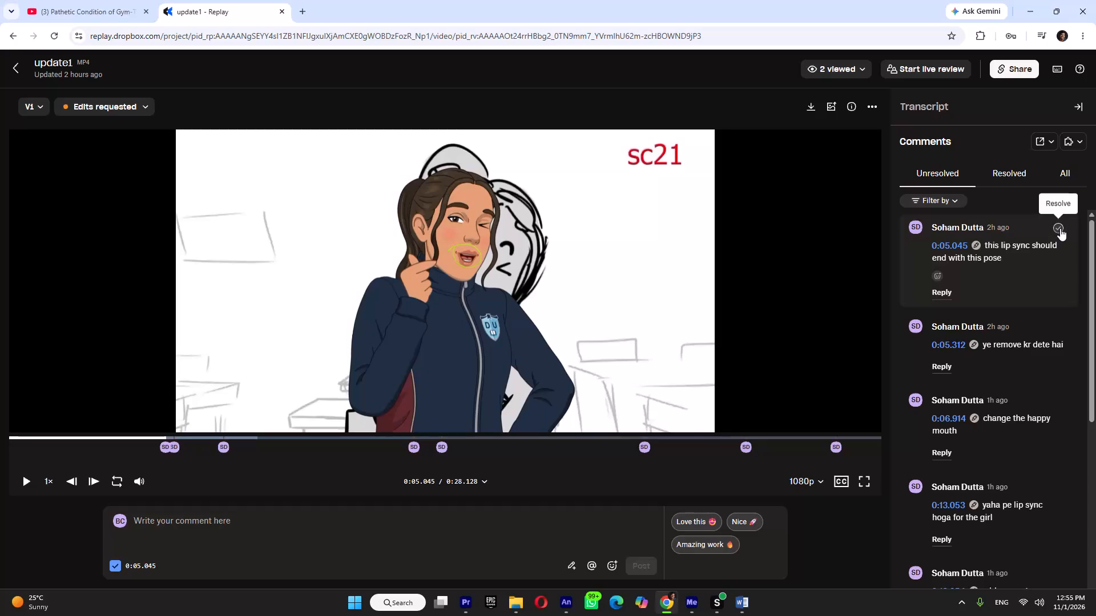
click(1033, 268)
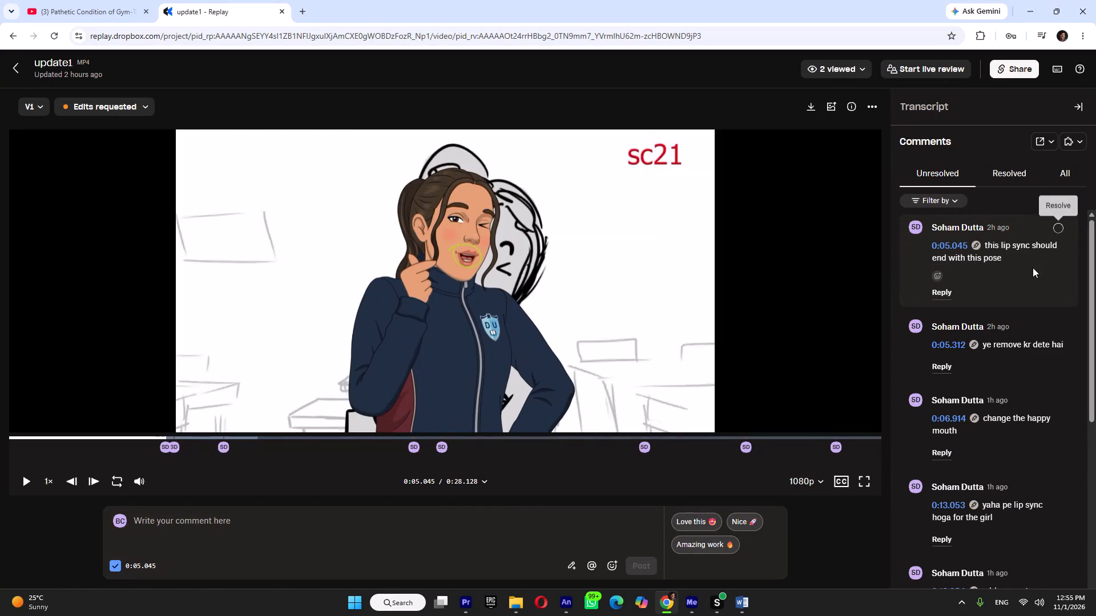
click(1033, 268)
click(1026, 340)
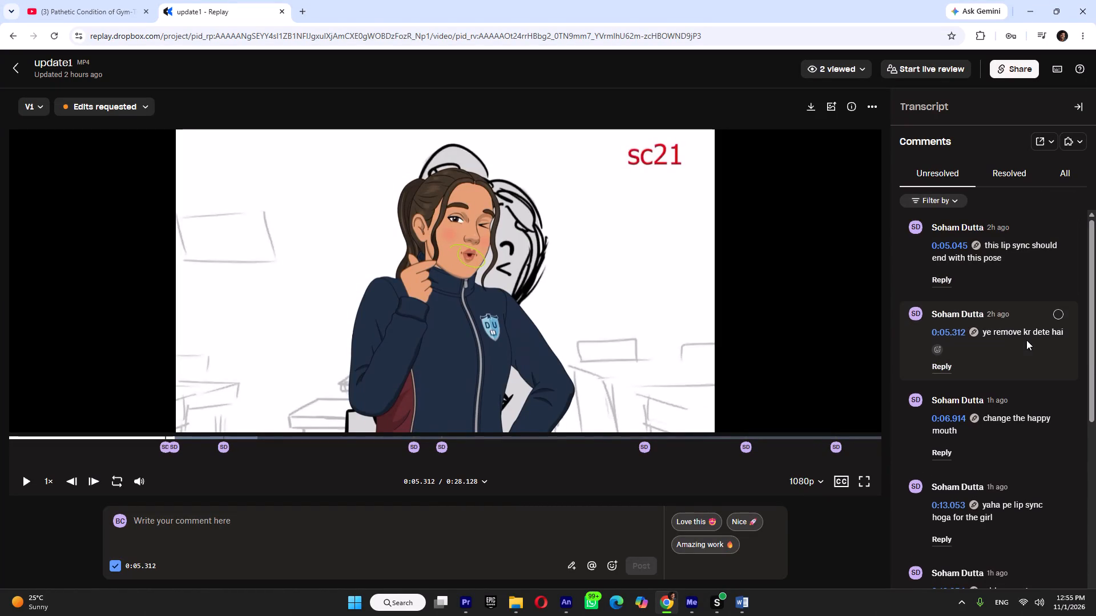
Mark the 0:05.312 removal comment and the 0:05.045 ending lip sync pose comment as resolved.
click(1059, 316)
click(1029, 265)
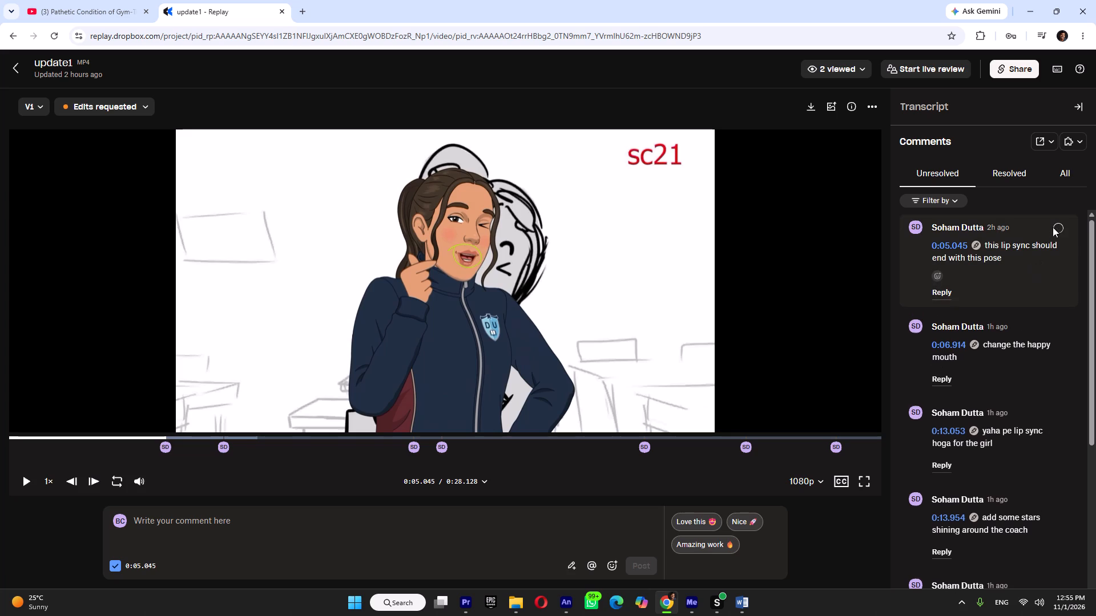
click(1059, 224)
Open the 0:06.914 comment "change the happy mouth" and view its marked frame.
click(1022, 256)
click(1019, 273)
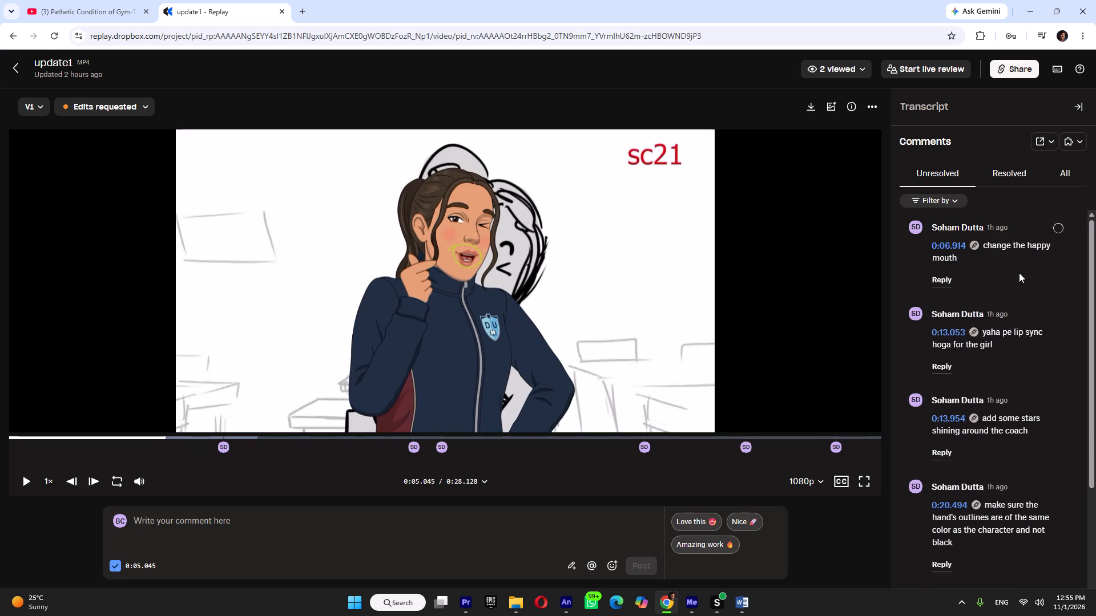
click(1019, 271)
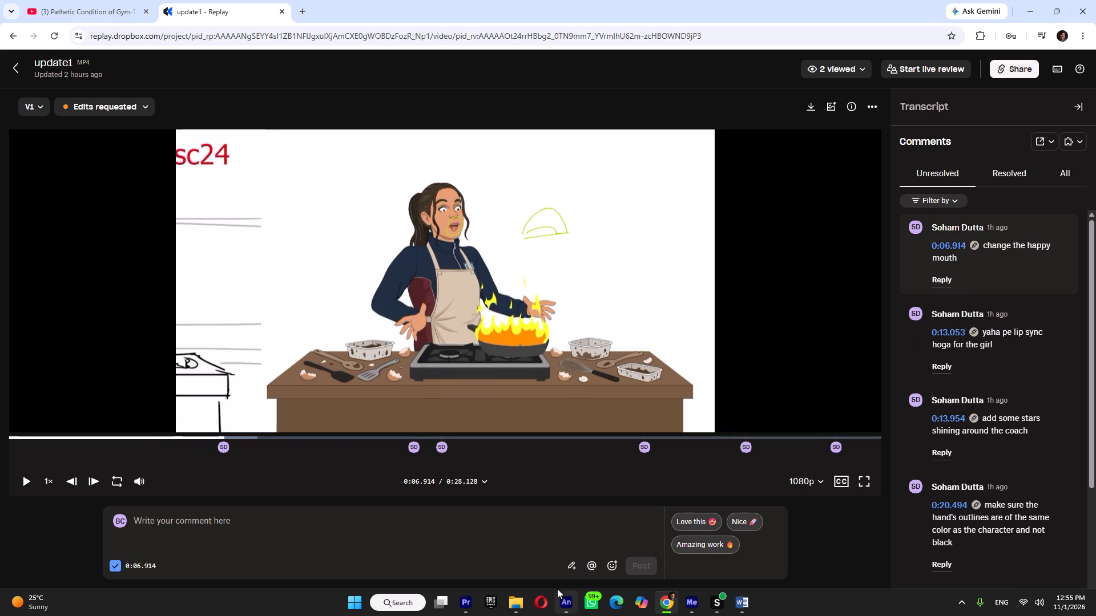
Return to Animate, play the sc21 shot through from its first frame, and save and close the file.
click(564, 611)
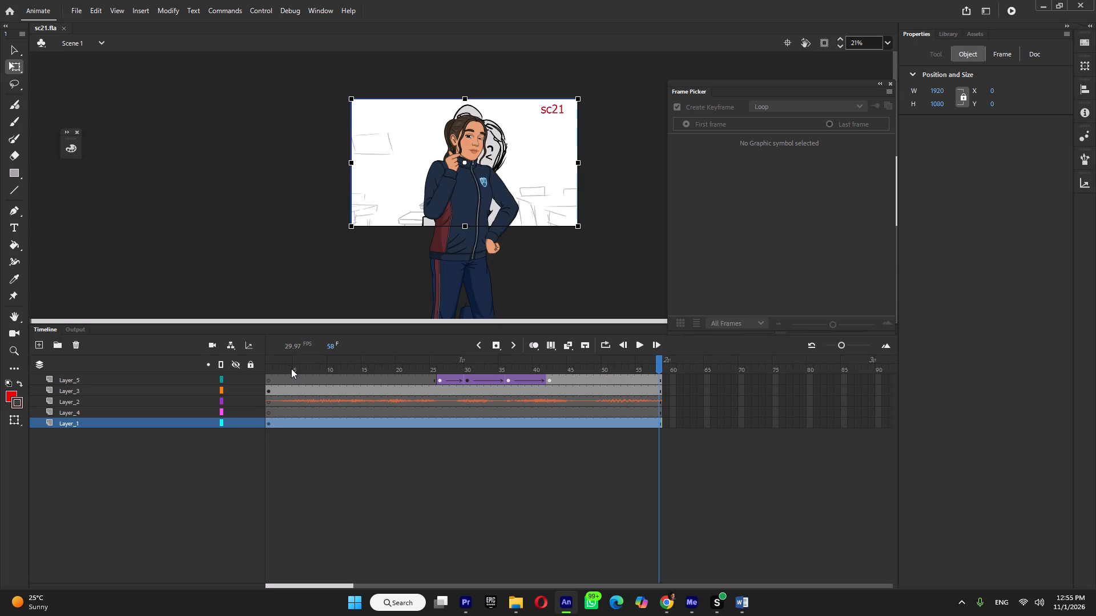
drag(292, 366, 225, 374)
key(Return)
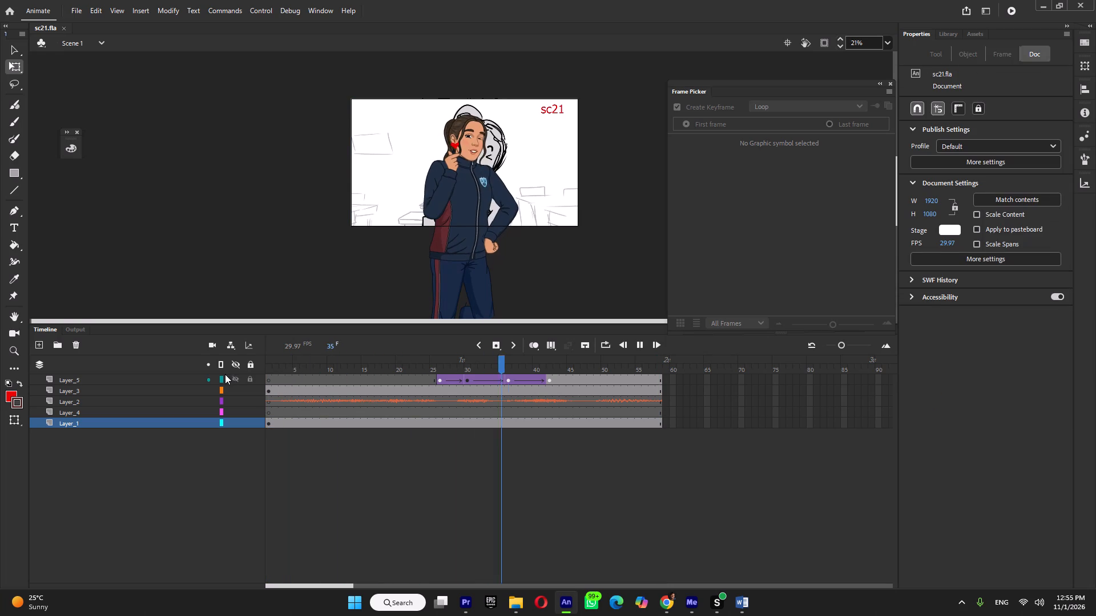
key(Return)
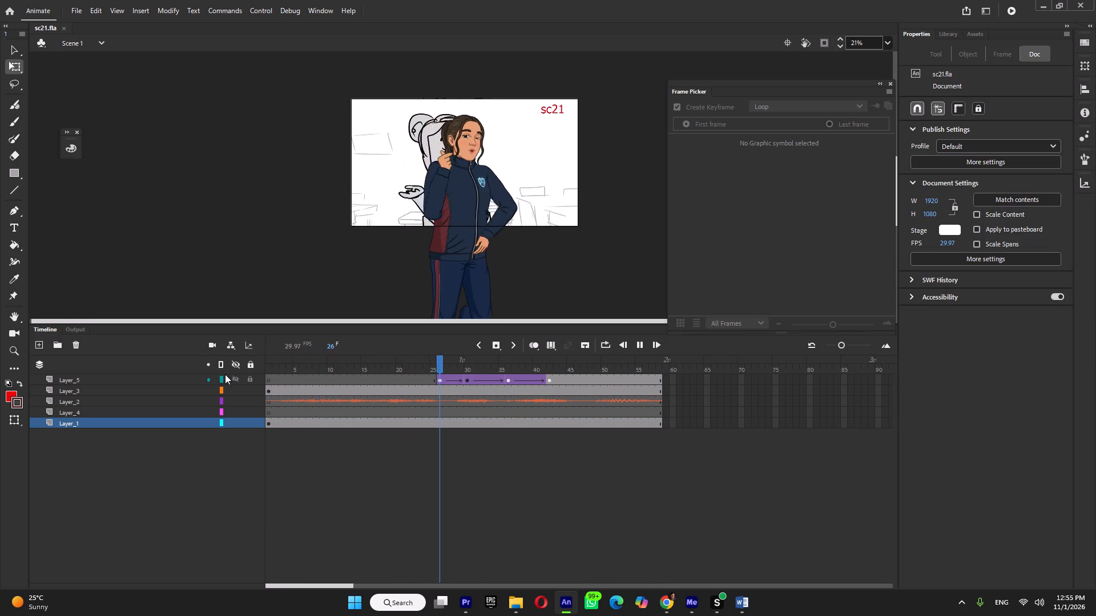
key(Return)
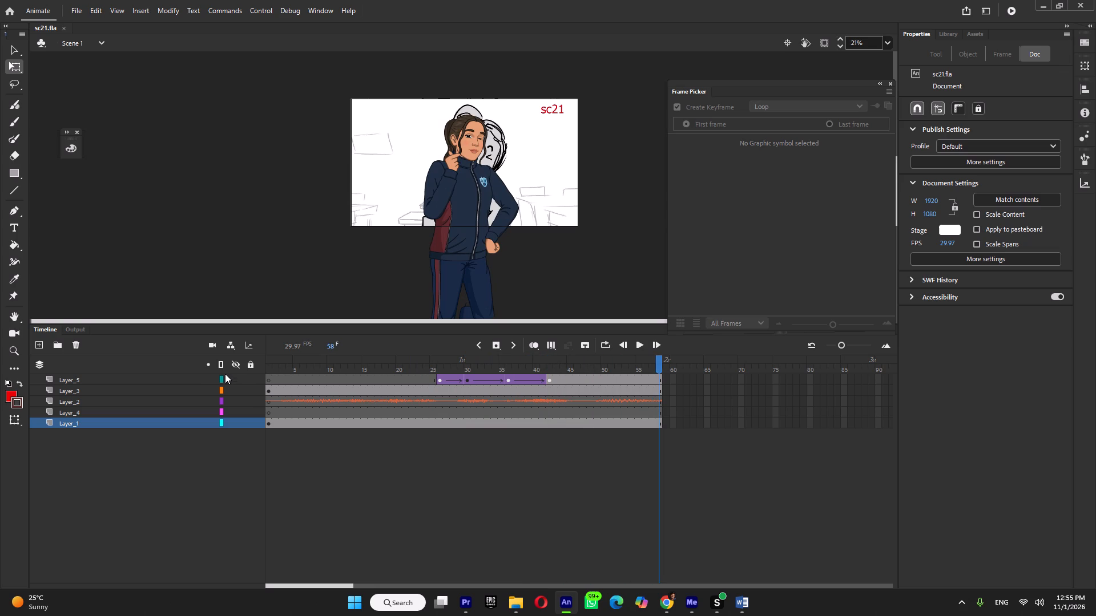
key(ctrl+s)
click(61, 30)
Open sc24.fla from the ep06 shots folder in File Explorer and play the shot up to the burning pan pose.
click(517, 604)
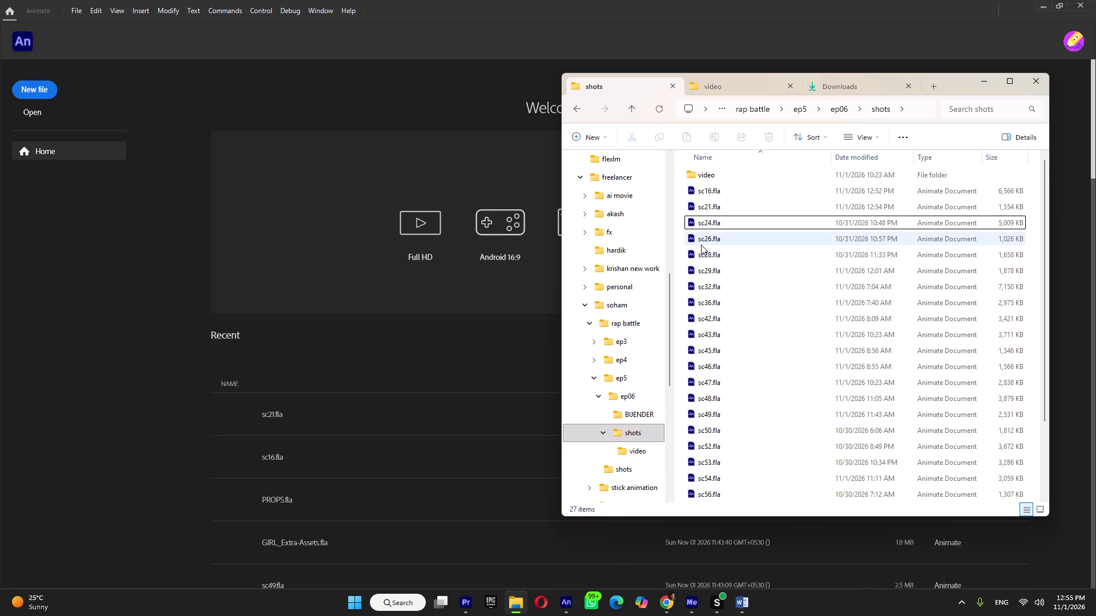
double_click(712, 220)
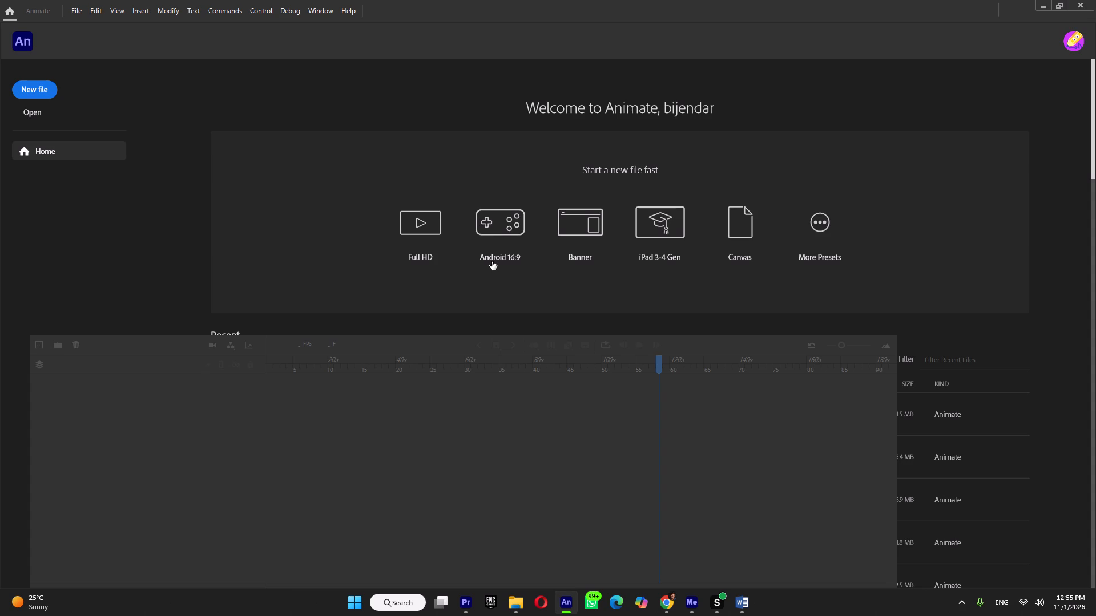
ctrl+scroll(508, 248, down, 3)
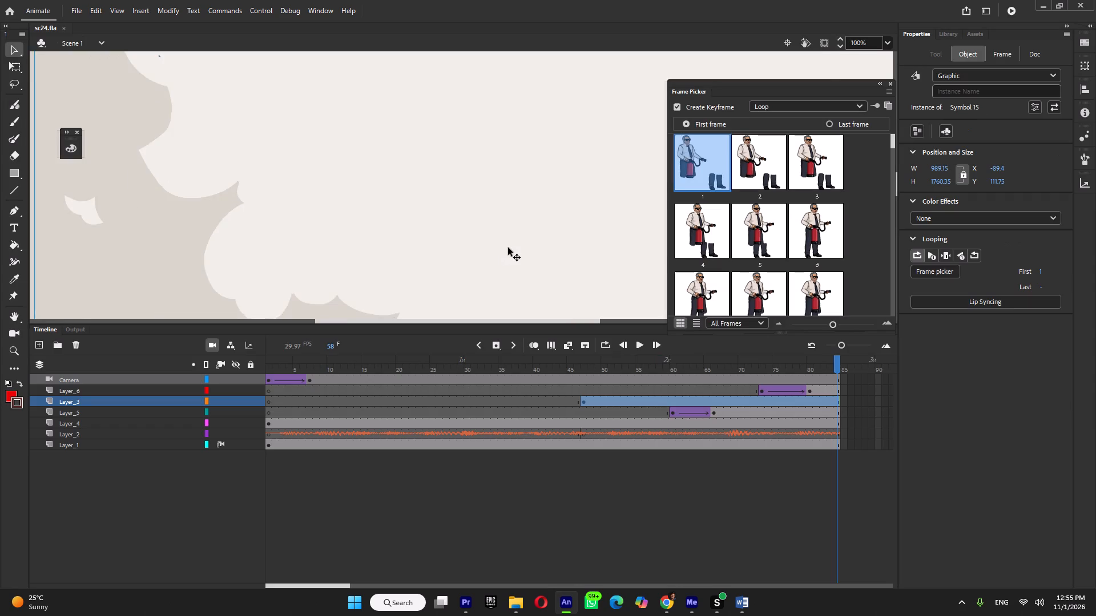
ctrl+scroll(508, 248, down, 10)
drag(288, 364, 212, 379)
key(Return)
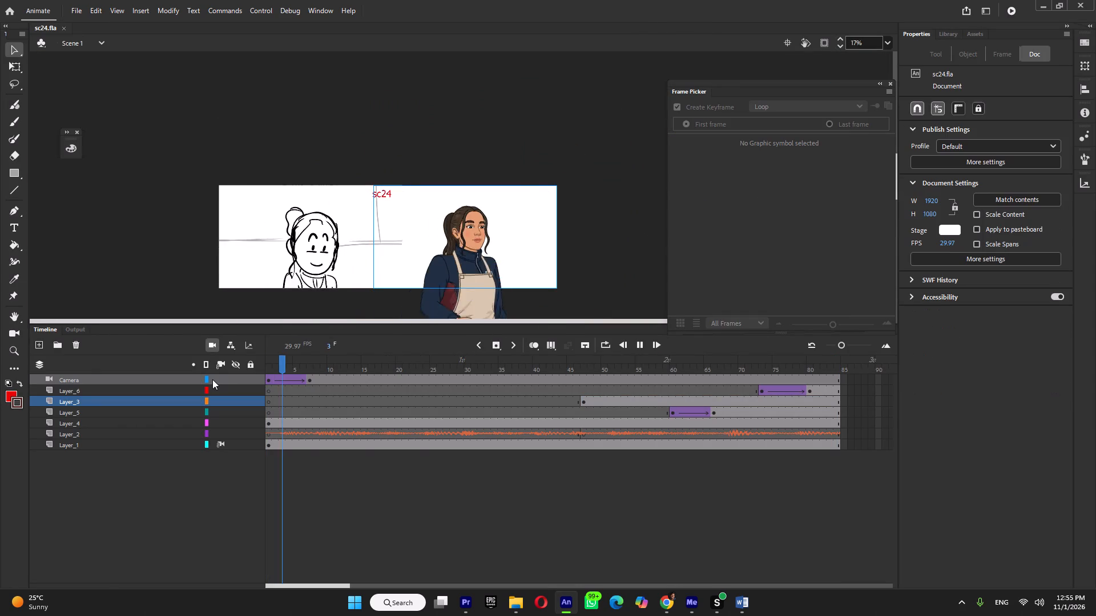
key(Return)
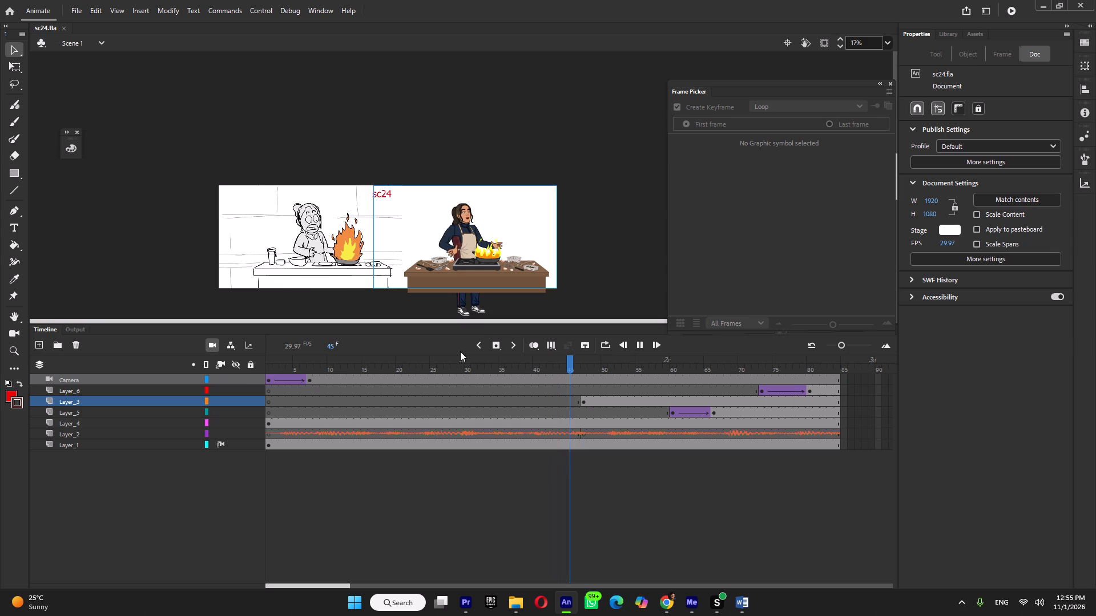
Enter the girl's Symbol 9 and replay her frightened reaction to find where the happy mouth appears.
ctrl+scroll(482, 236, up, 7)
click(409, 164)
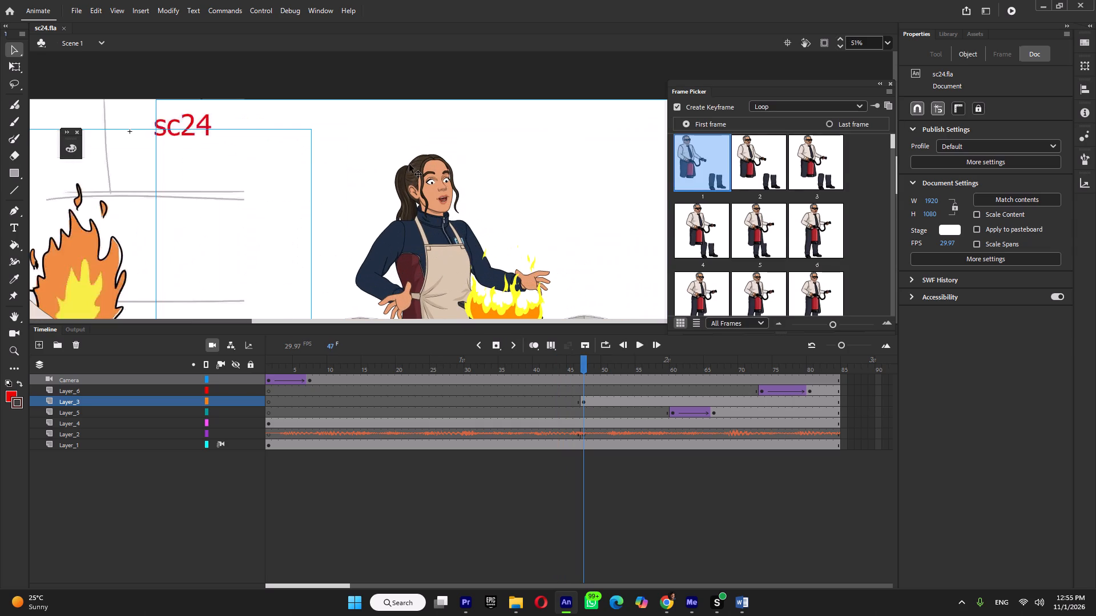
double_click(432, 179)
click(416, 355)
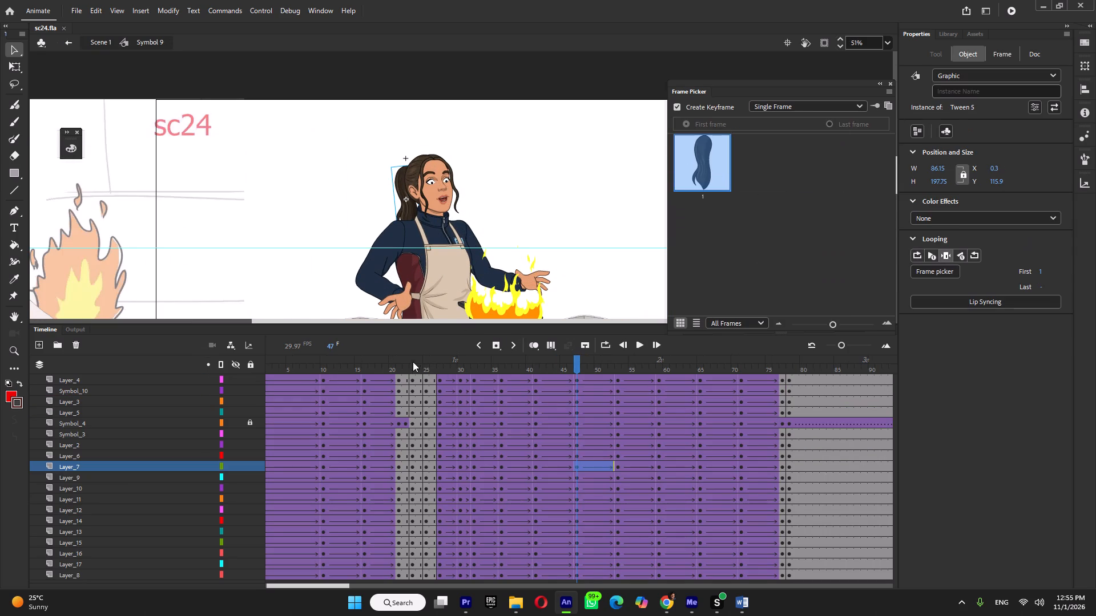
click(407, 368)
key(Return)
click(407, 368)
key(Return)
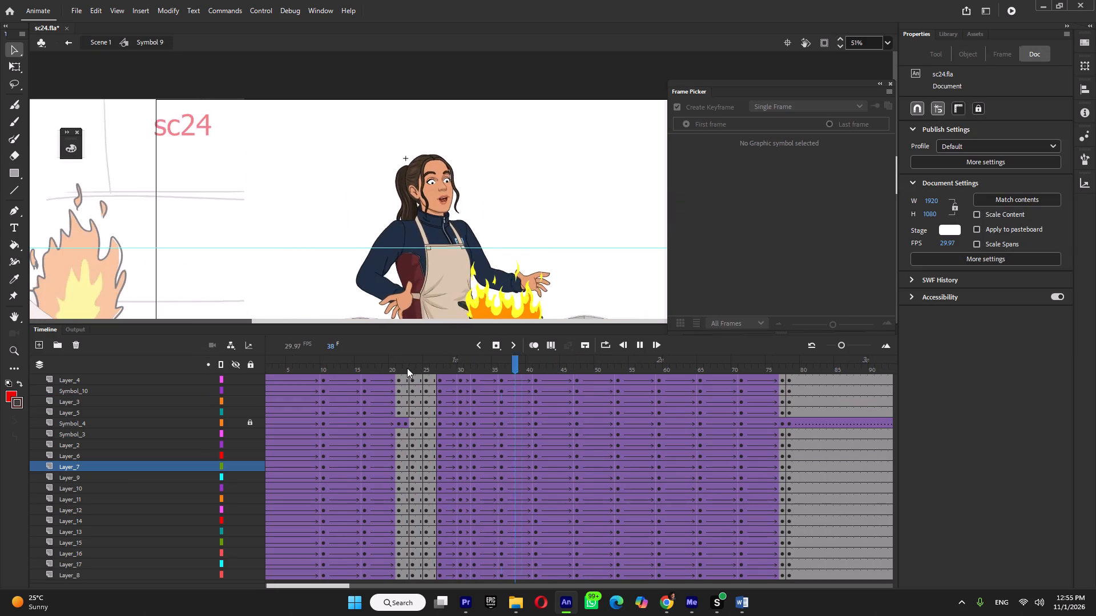
drag(407, 368, 464, 391)
Open the girl's mouth symbol, Symbol 12, go to frame 33 in the Angry Lips range, and save the file.
ctrl+scroll(442, 189, up, 8)
triple_click(468, 221)
click(468, 221)
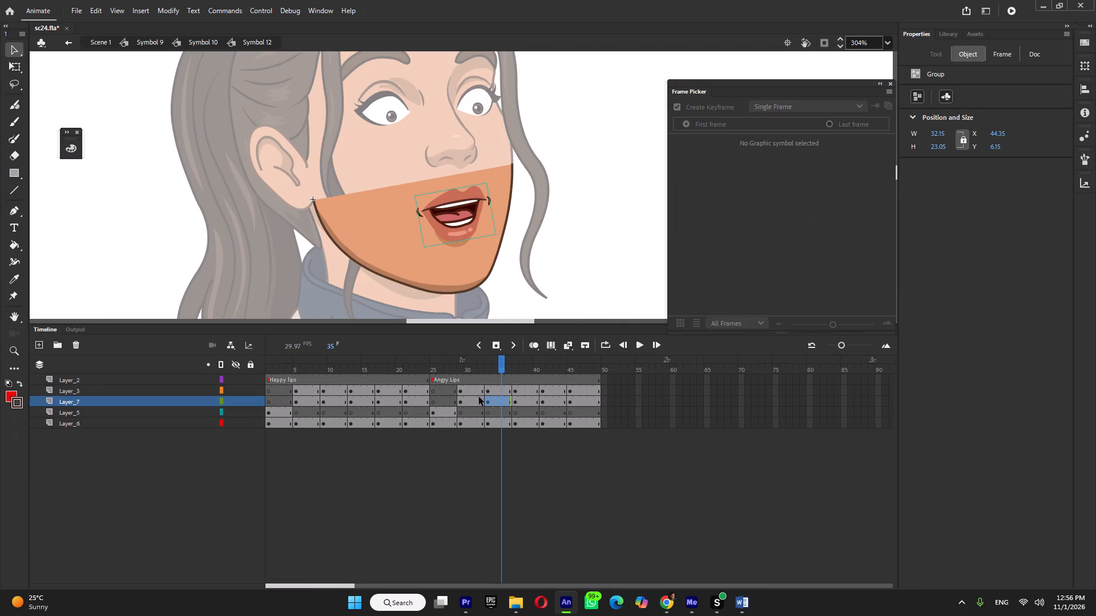
click(478, 352)
drag(478, 362, 488, 365)
key(ctrl+s)
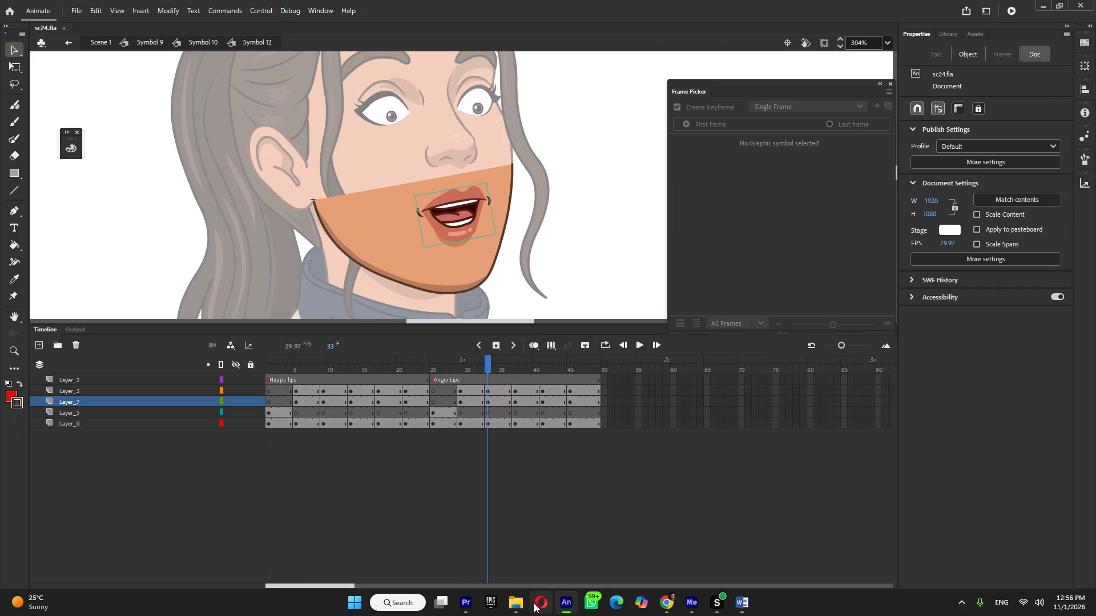
Open sc16.fla from the shots folder and go to frame 40, where the girl yawns.
click(517, 606)
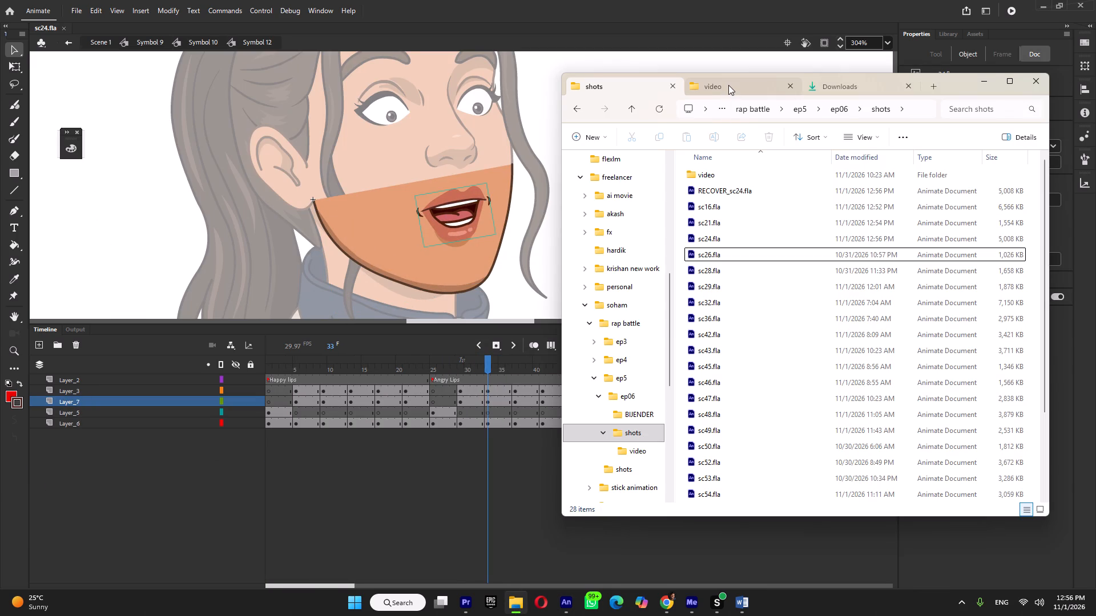
click(715, 213)
double_click(716, 209)
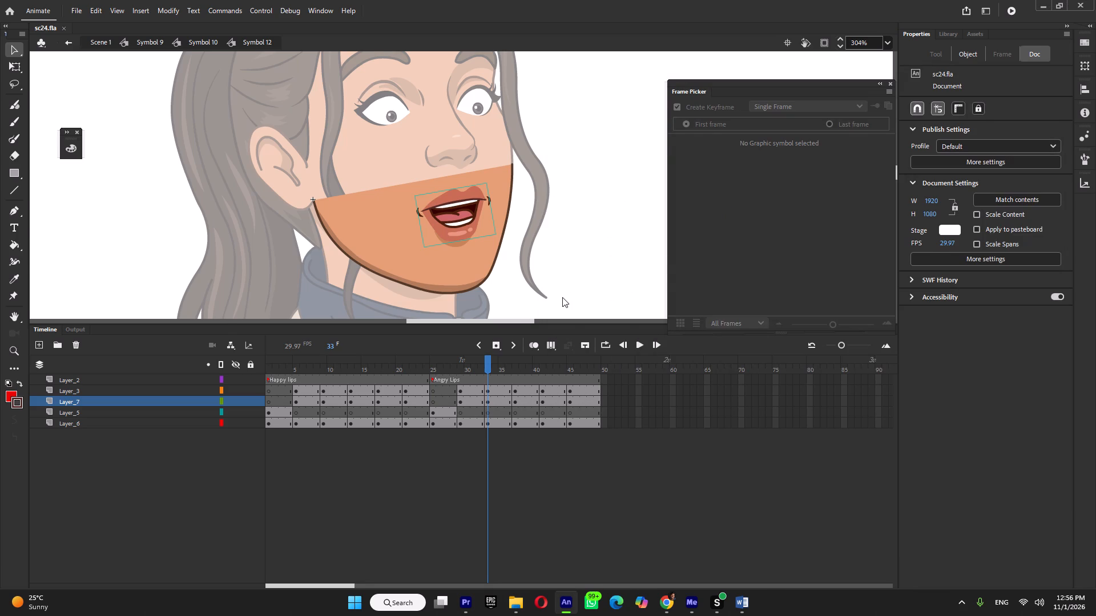
drag(339, 370, 251, 384)
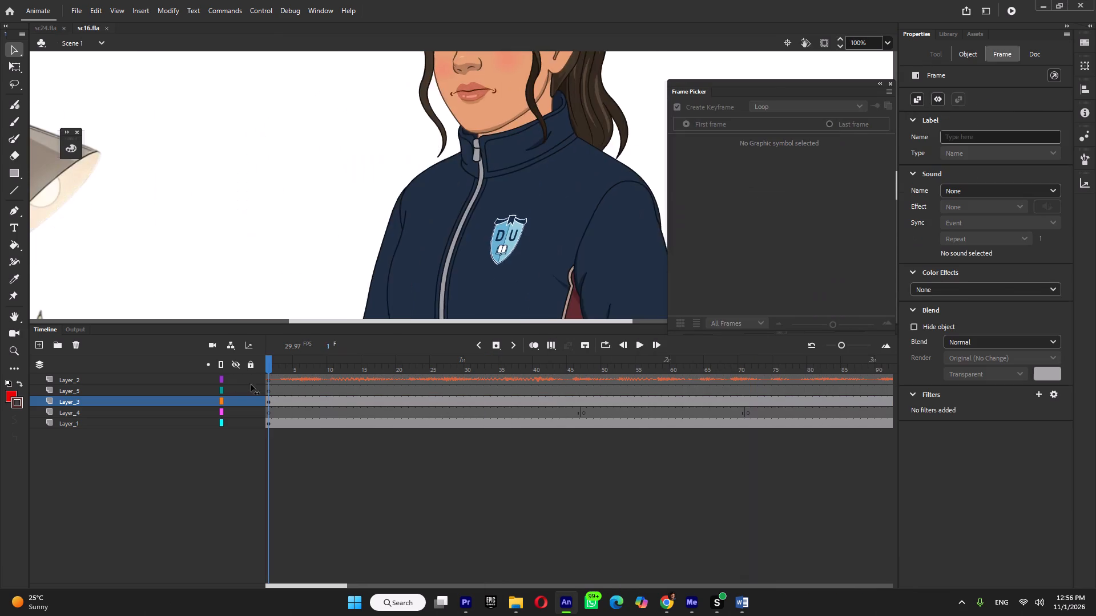
drag(251, 384, 538, 419)
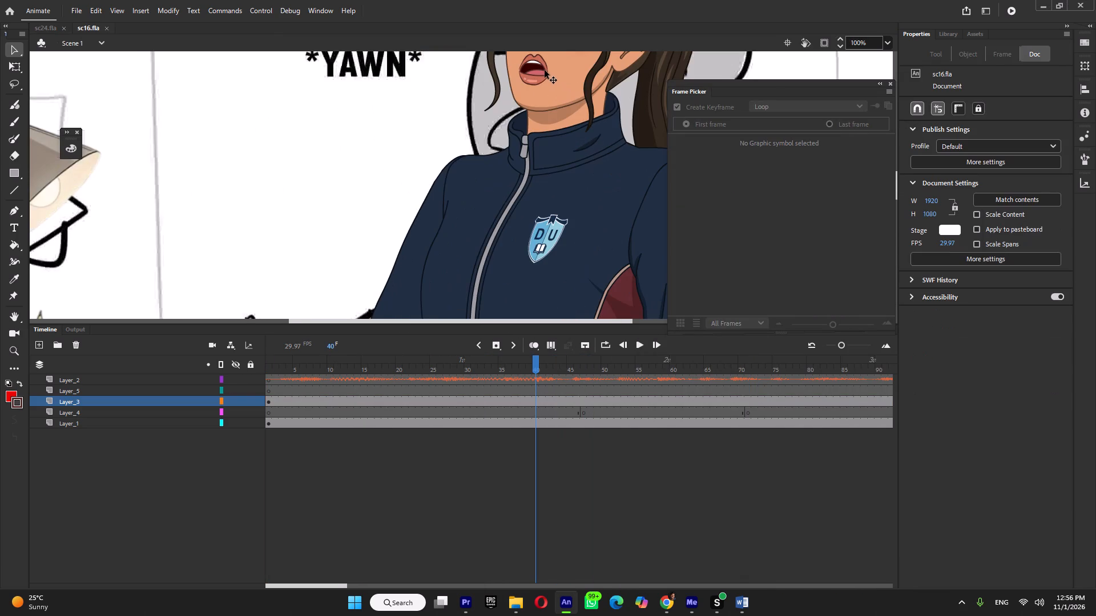
Enter the yawning girl's mouth symbol, Symbol 12, and copy the open mouth artwork from frame 33 of Layer_3.
triple_click(543, 70)
click(543, 70)
click(543, 70)
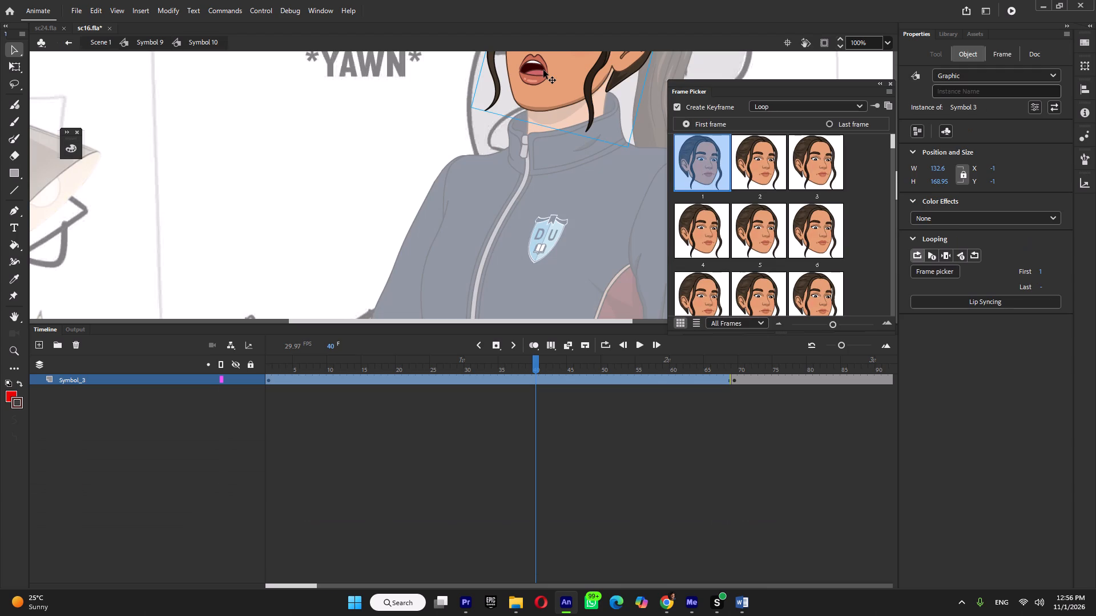
triple_click(543, 70)
double_click(543, 70)
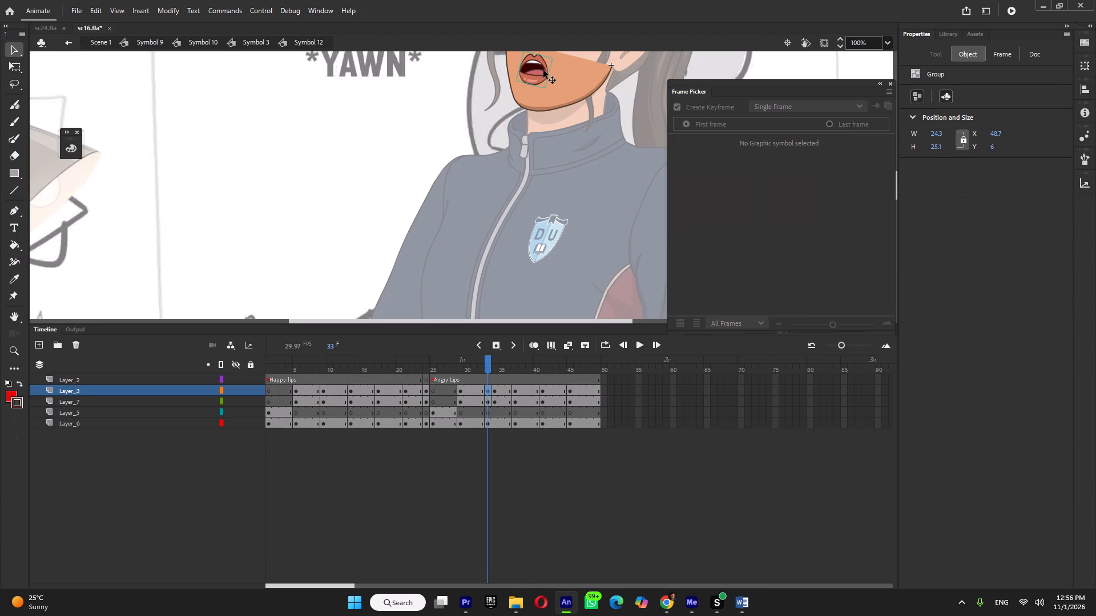
right_click(543, 70)
click(582, 133)
click(489, 391)
right_click(534, 68)
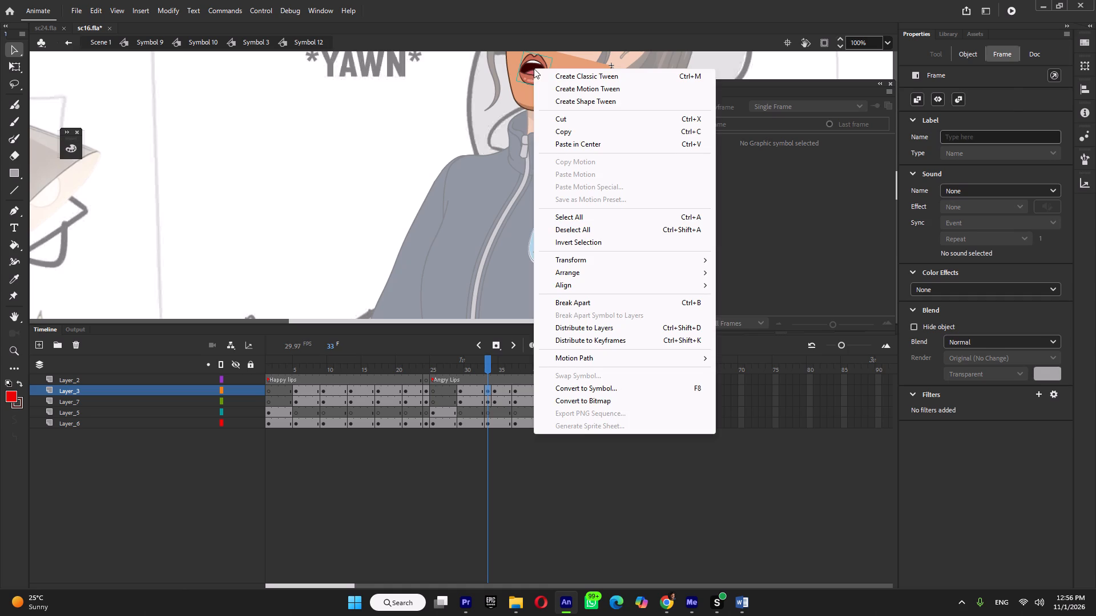
click(562, 129)
Return to sc24.fla's mouth symbol and insert a keyframe at frame 34 of Layer_7.
click(34, 24)
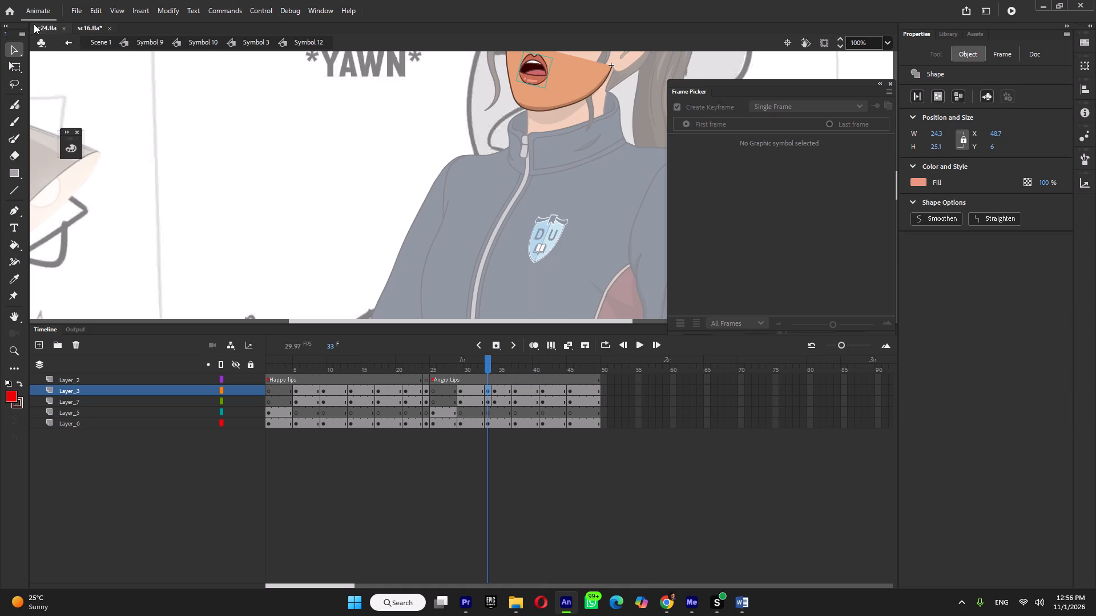
click(491, 400)
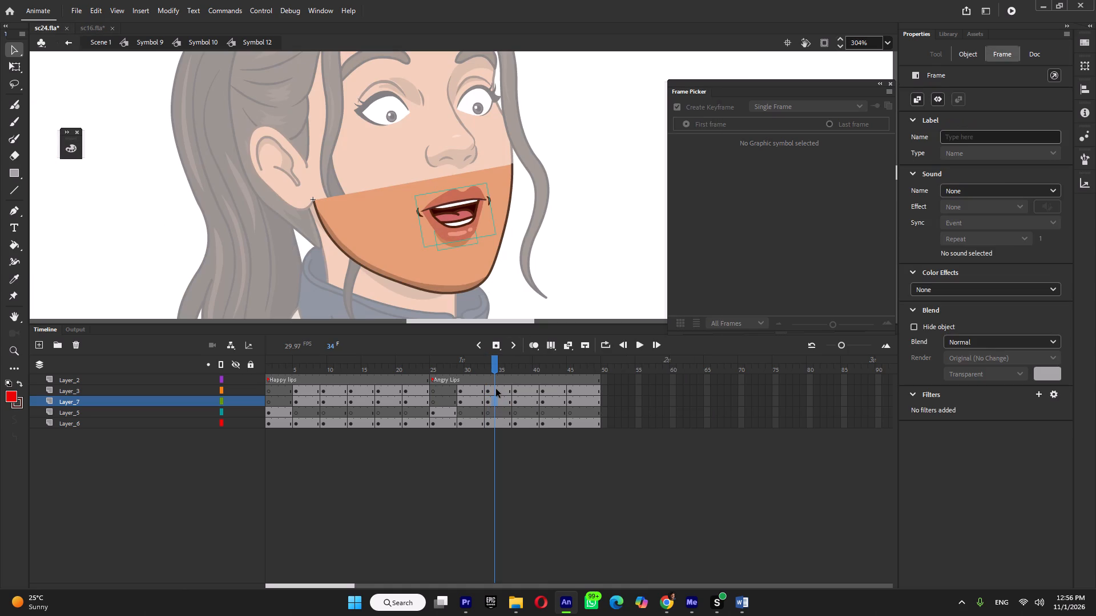
click(496, 389)
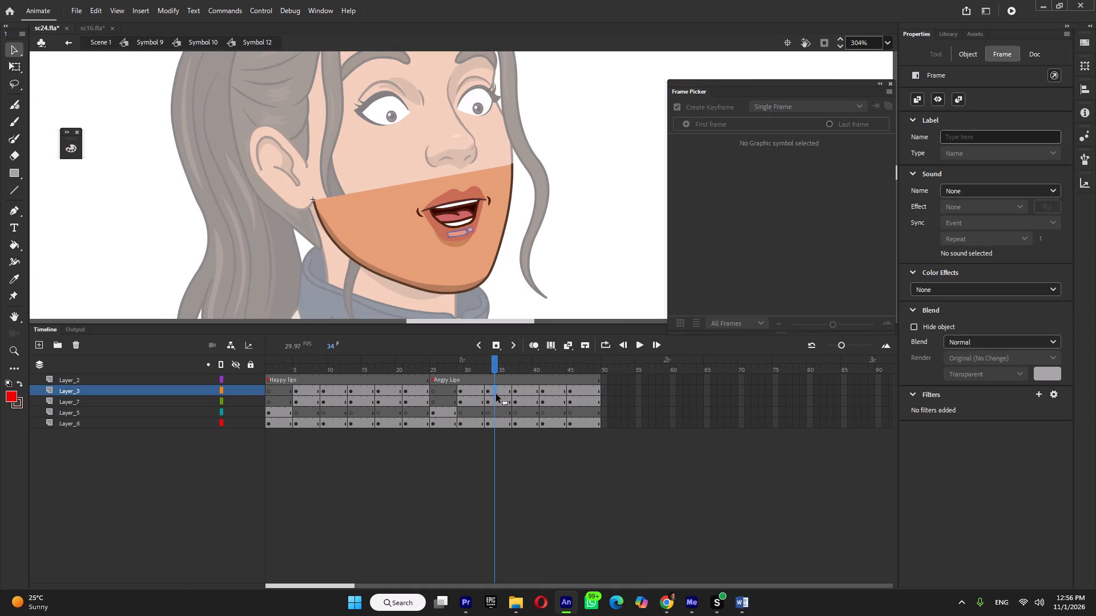
click(497, 401)
key(F7)
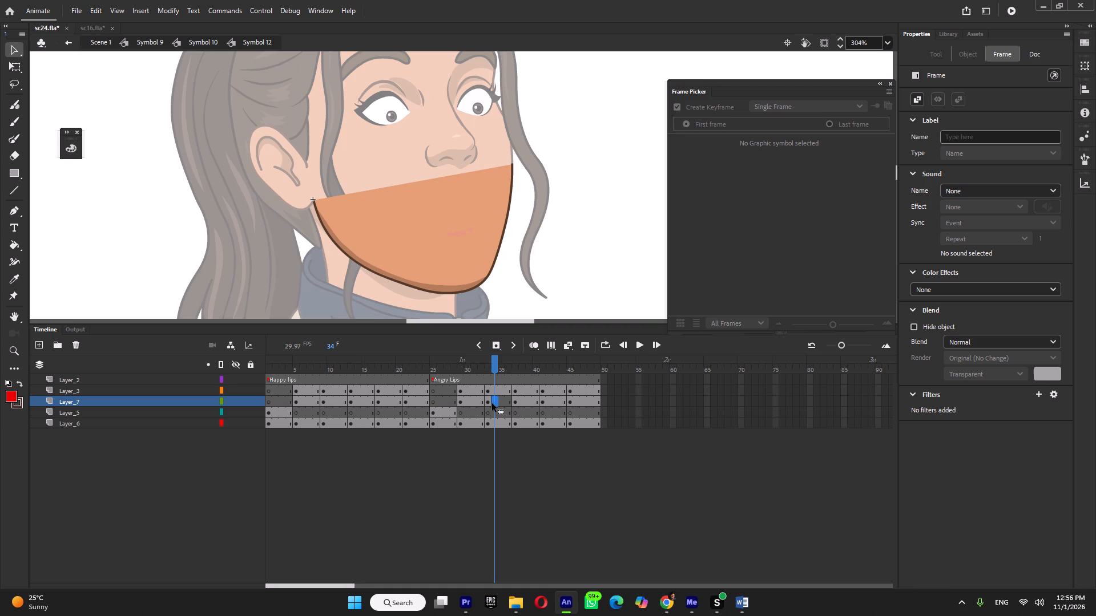
key(ctrl+z)
click(489, 404)
click(494, 402)
key(F6)
Replace the mouth on frame 33 of Layer_7 with the copied yawn mouth, and go back out to Symbol 10.
click(491, 402)
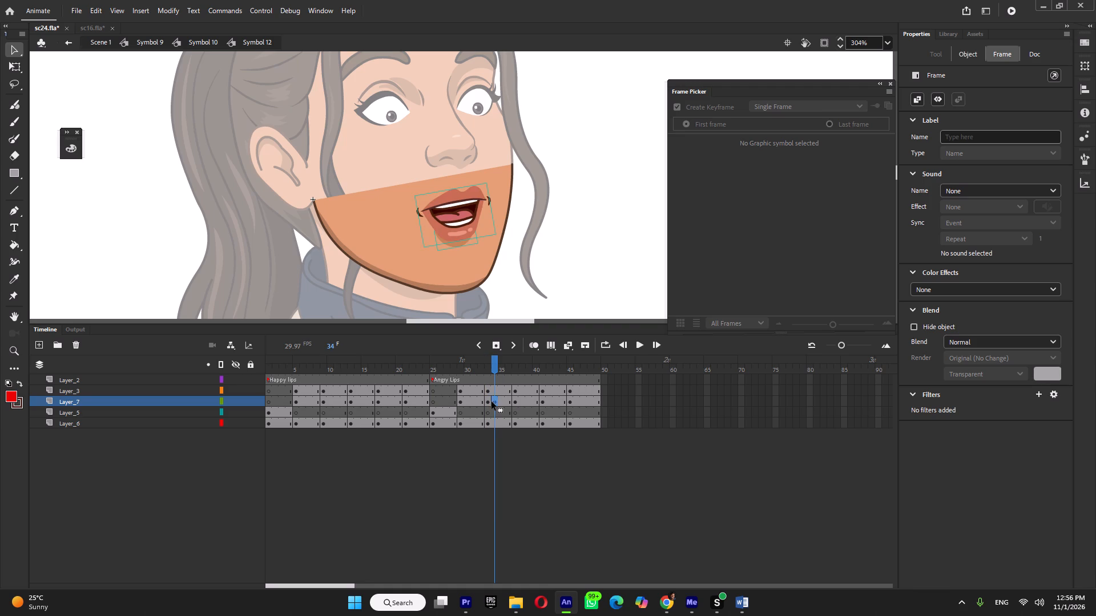
click(490, 400)
key(Delete)
right_click(603, 214)
click(630, 259)
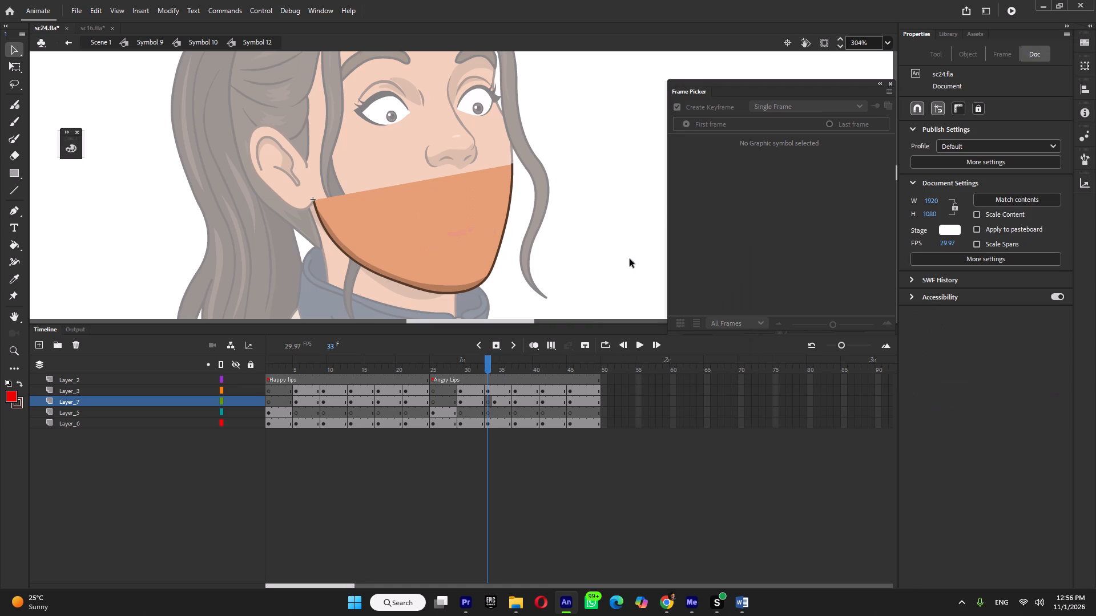
ctrl+scroll(533, 235, down, 4)
ctrl+double_click(574, 232)
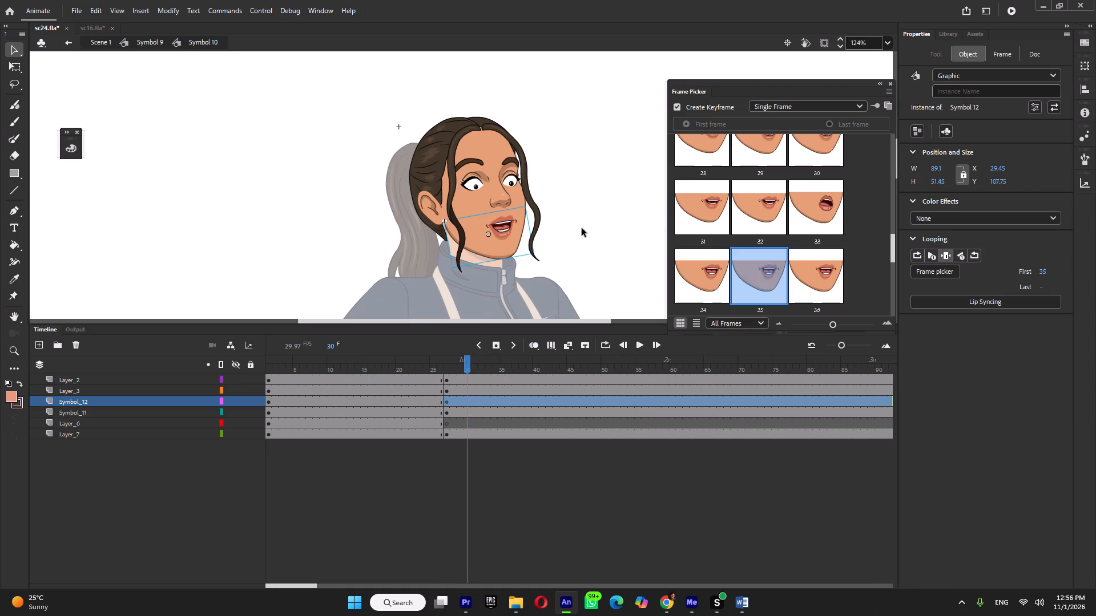
At frame 27 of Symbol 10, set the girl's mouth to mouth frame 33.
click(444, 366)
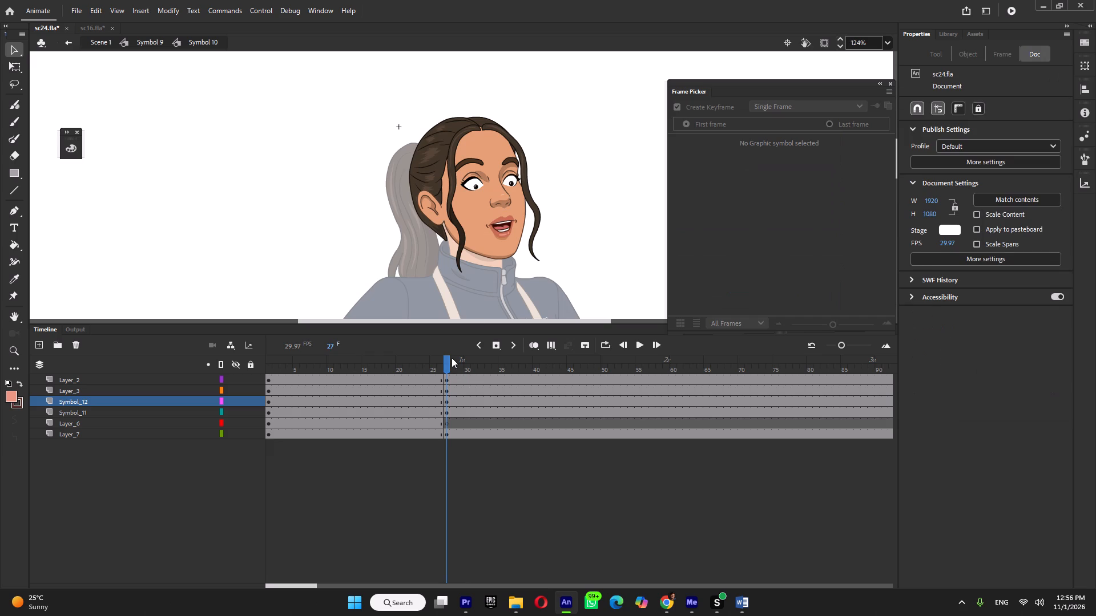
click(507, 224)
click(823, 214)
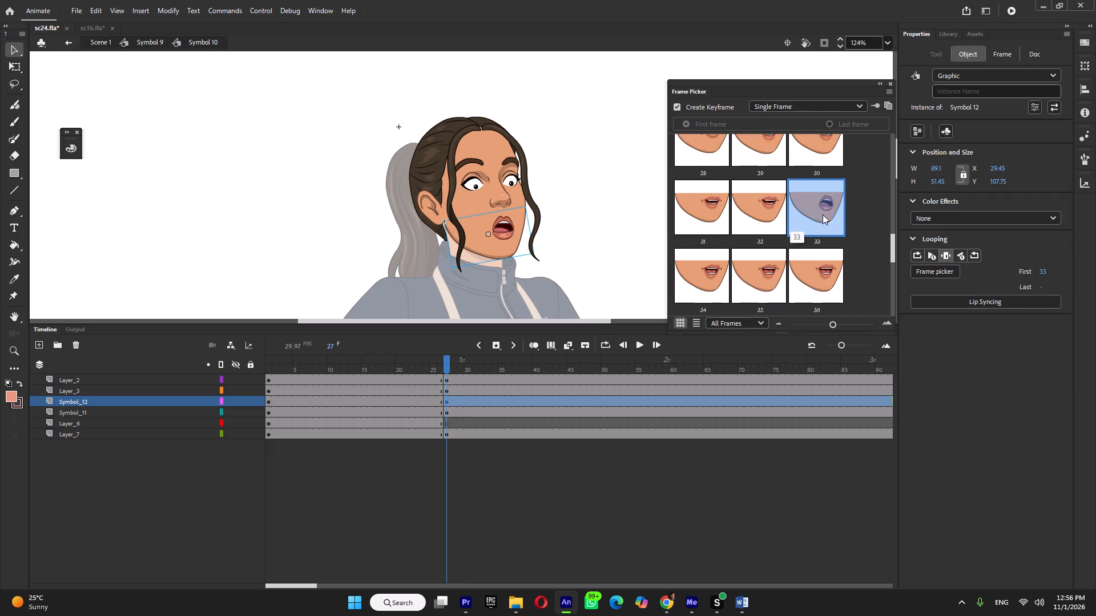
Enter the girl's mouth symbol, Symbol 12, and nudge the pasted open mouth on frame 33 of Layer_7 into place.
triple_click(511, 237)
ctrl+scroll(510, 236, up, 6)
drag(508, 232, 508, 224)
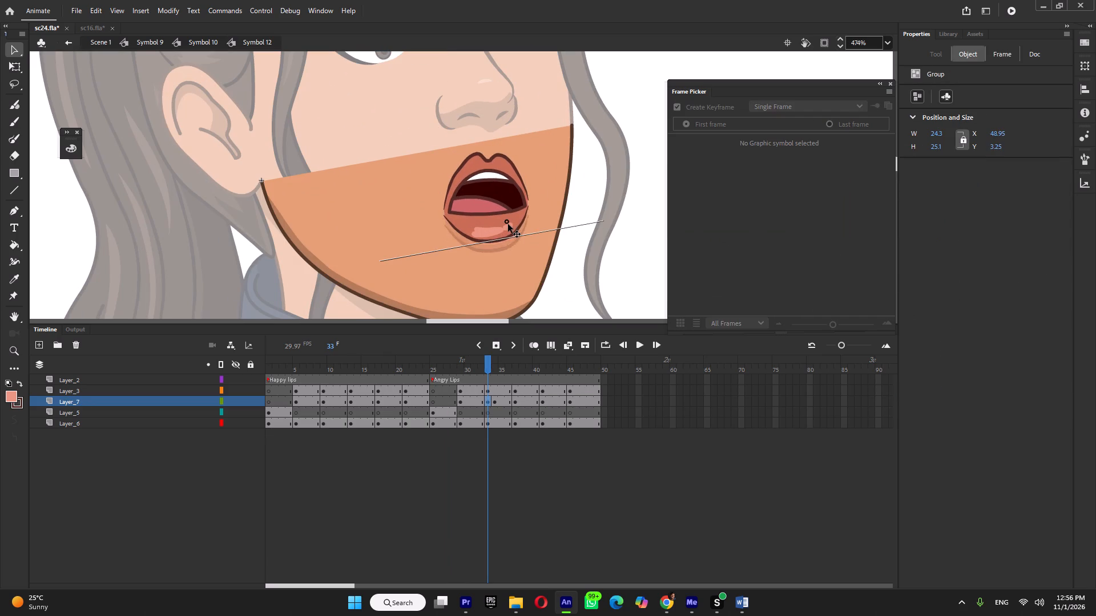
drag(508, 224, 508, 226)
Delete the leftover lip pieces of the old mouth from Layer_3 at frame 33.
click(501, 230)
key(Delete)
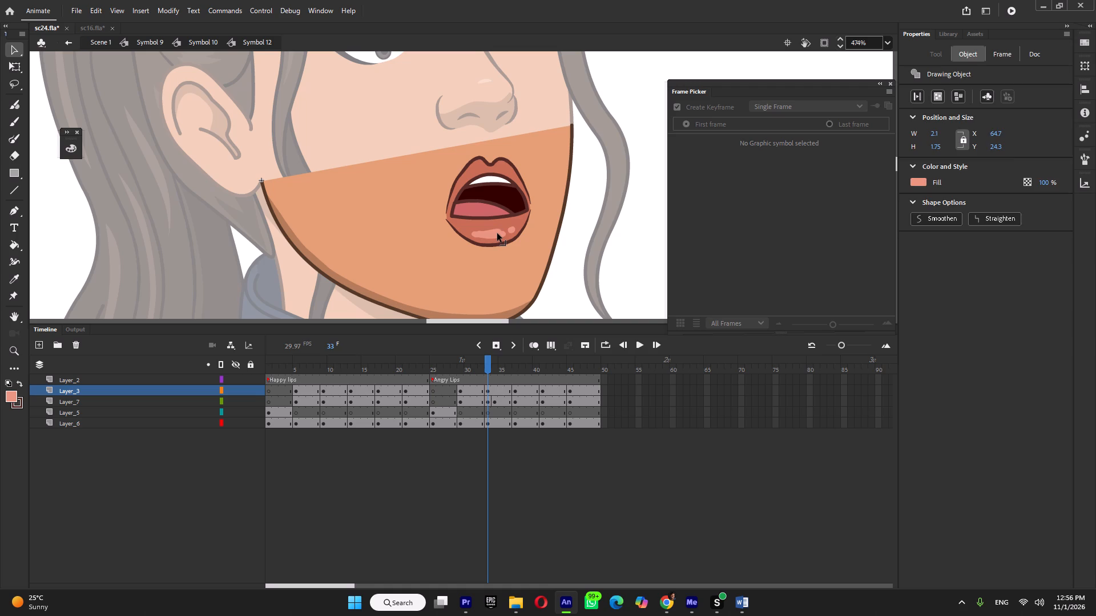
click(497, 233)
key(Delete)
Inside the open mouth's group, reshape the lower lip's bottom outline upward so the lip is shallower, and leave the group.
click(514, 220)
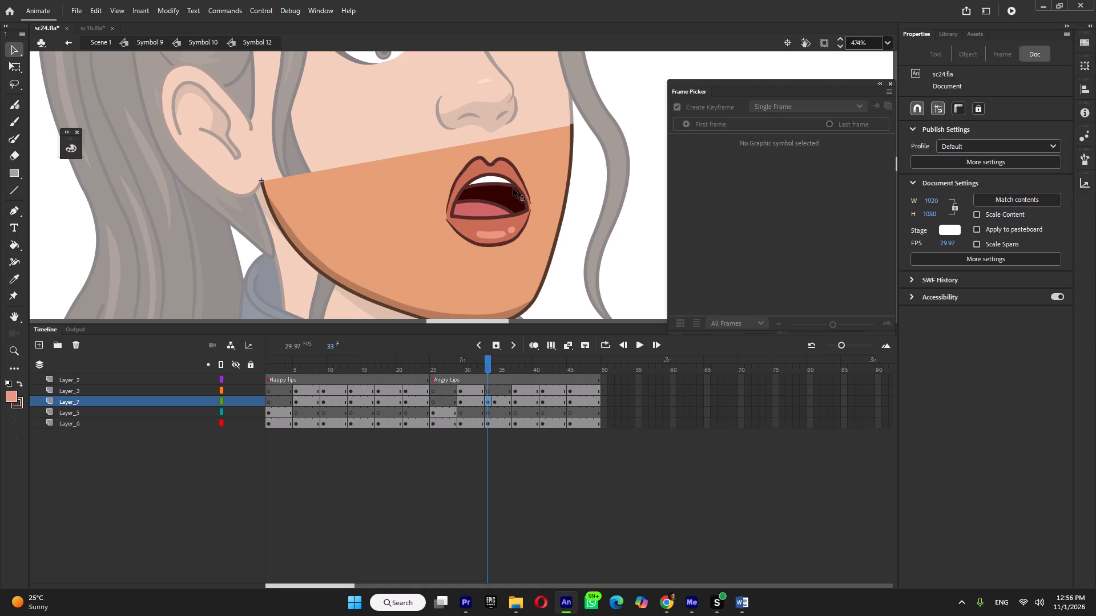
click(18, 67)
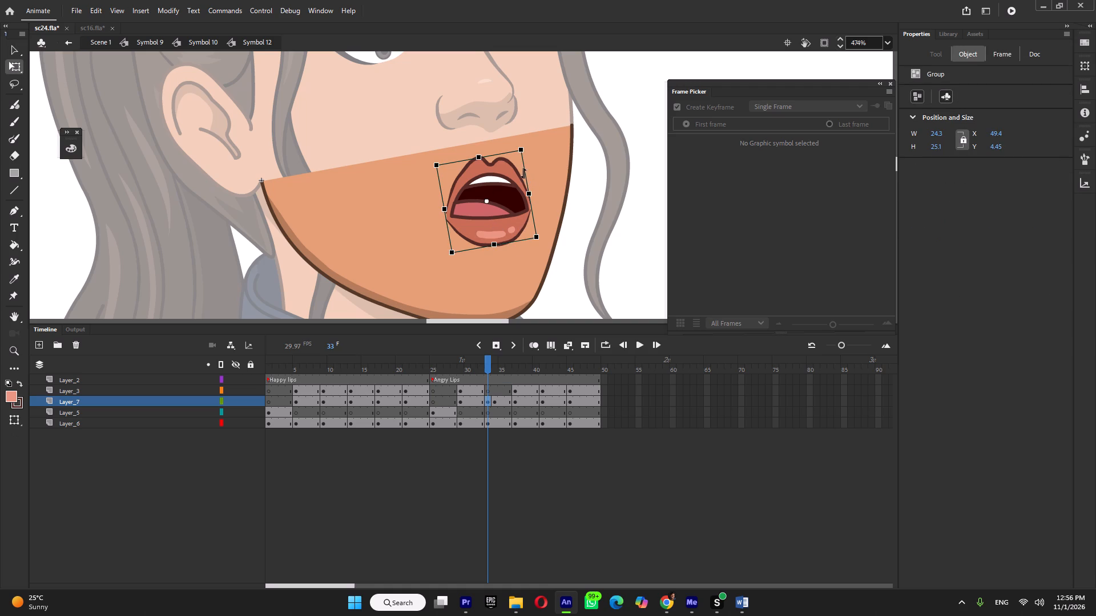
click(523, 173)
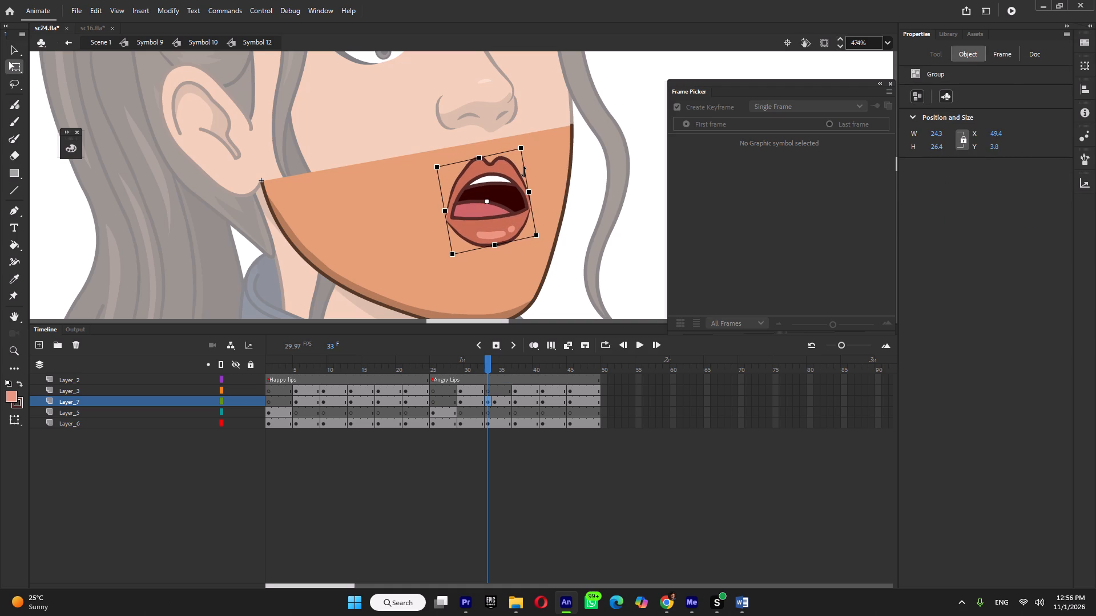
double_click(514, 217)
ctrl+scroll(501, 231, up, 2)
click(501, 236)
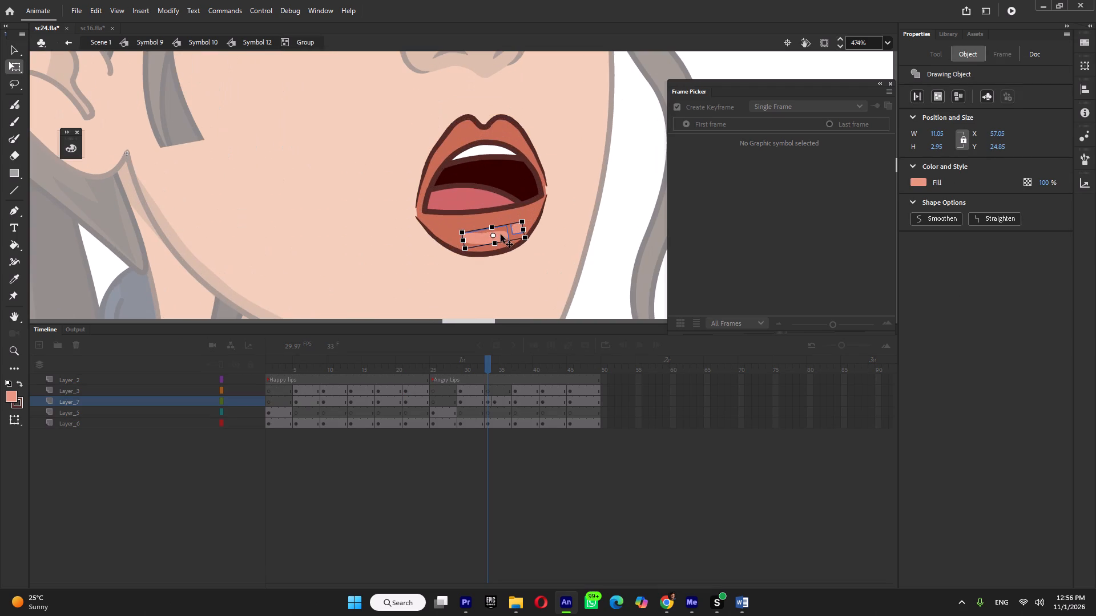
double_click(499, 253)
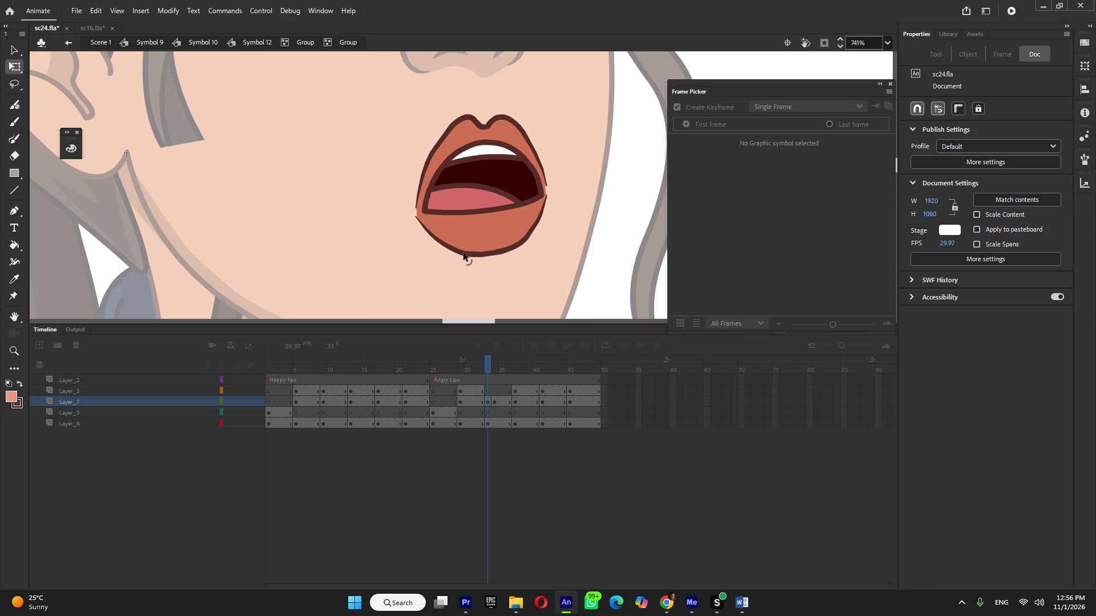
click(462, 253)
click(432, 236)
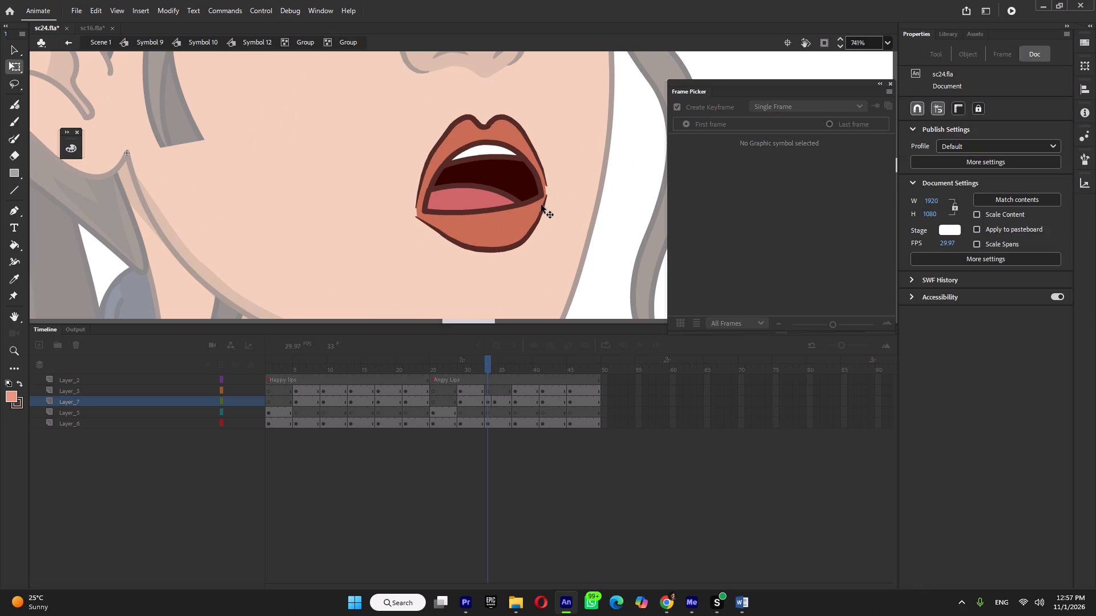
click(498, 249)
click(677, 225)
triple_click(614, 234)
click(614, 234)
ctrl+scroll(614, 234, down, 6)
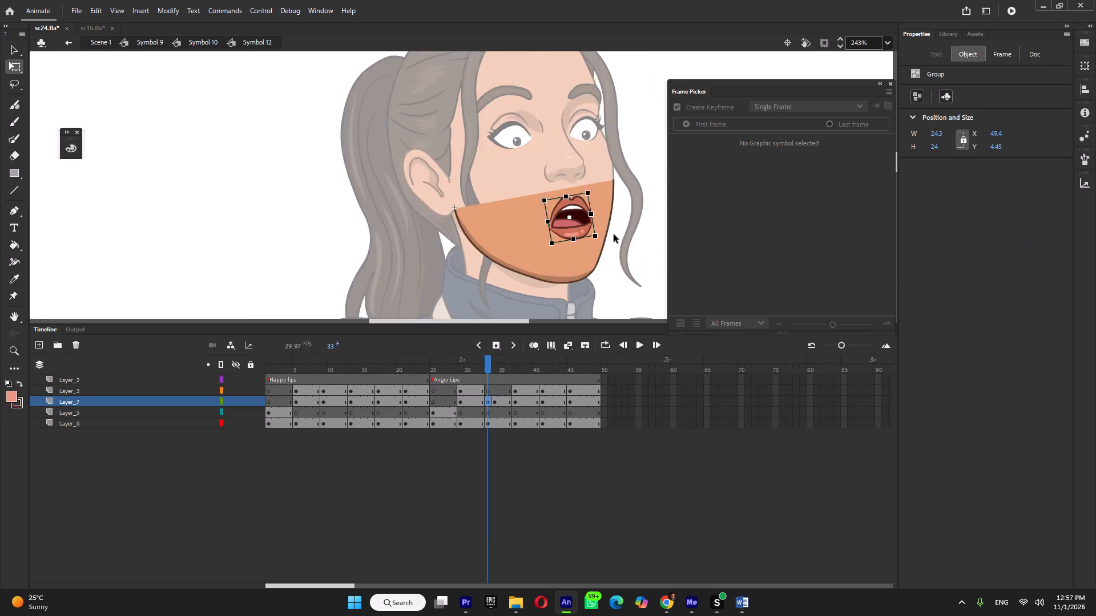
ctrl+scroll(614, 234, down, 3)
Save sc24.fla, go back out to Symbol 9 and play the girl's animation to check the new mouth.
ctrl+double_click(625, 176)
ctrl+scroll(625, 176, down, 3)
key(ctrl+s)
double_click(347, 182)
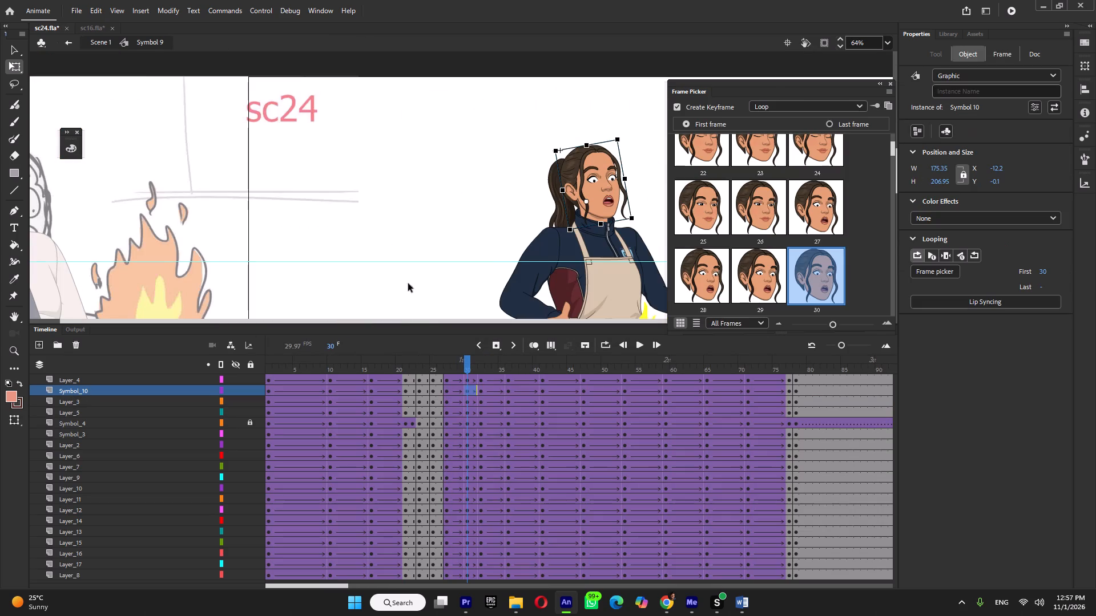
key(Return)
click(366, 371)
key(Return)
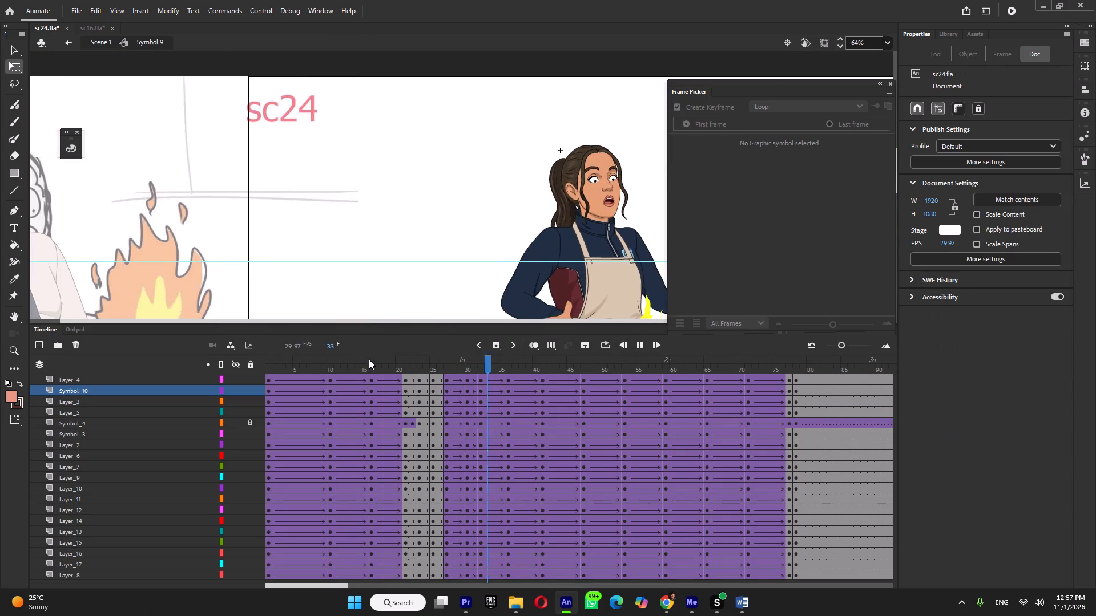
key(Return)
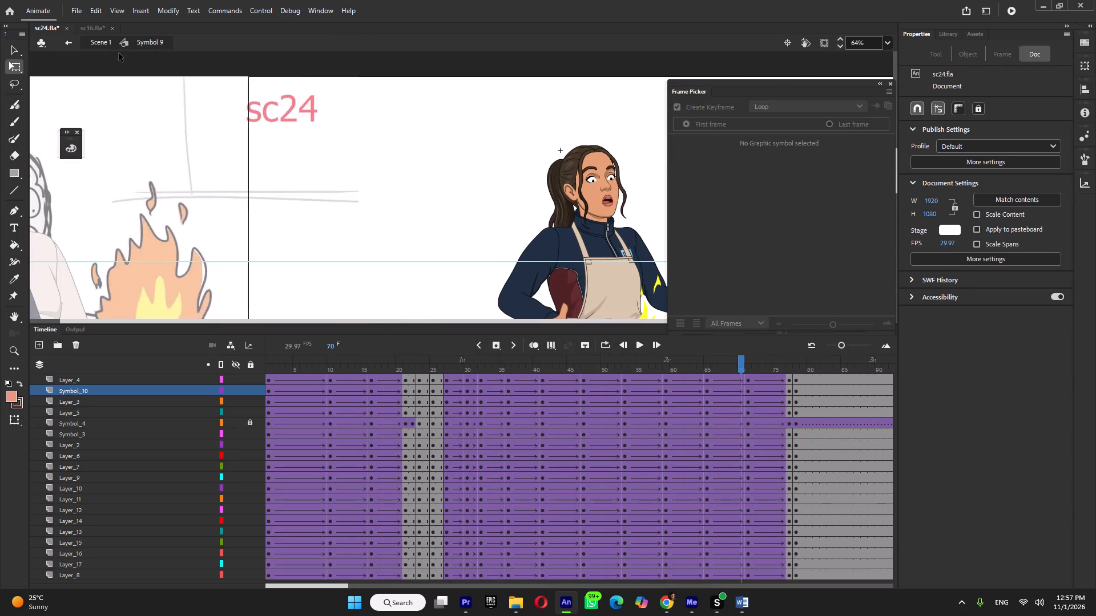
Return to Scene 1, save sc24.fla and play the whole scene to check it.
click(102, 43)
ctrl+scroll(606, 243, down, 12)
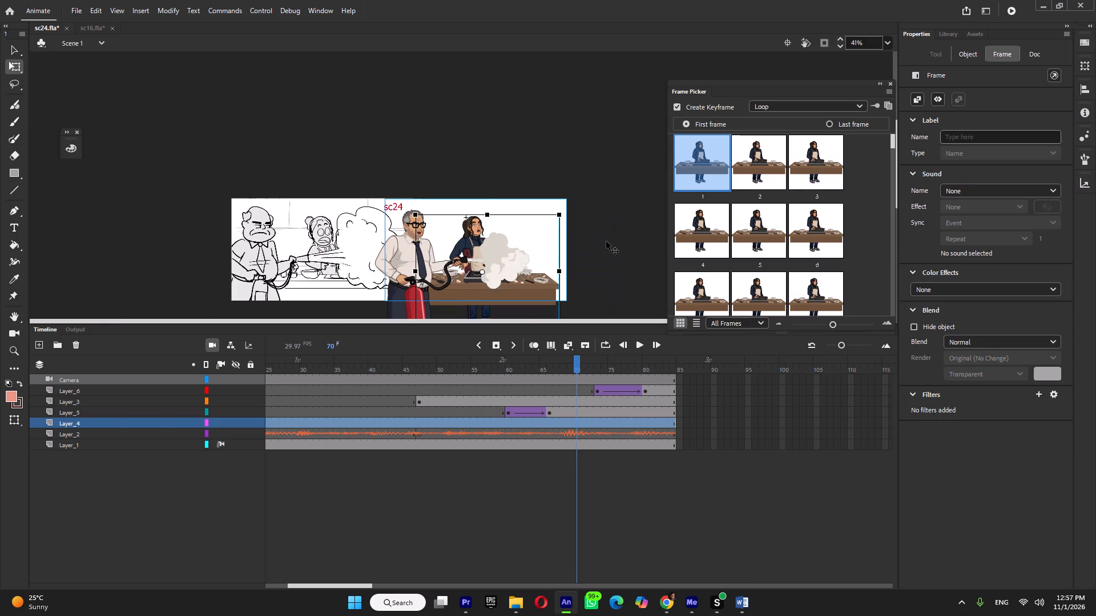
key(ctrl+s)
click(358, 376)
key(Return)
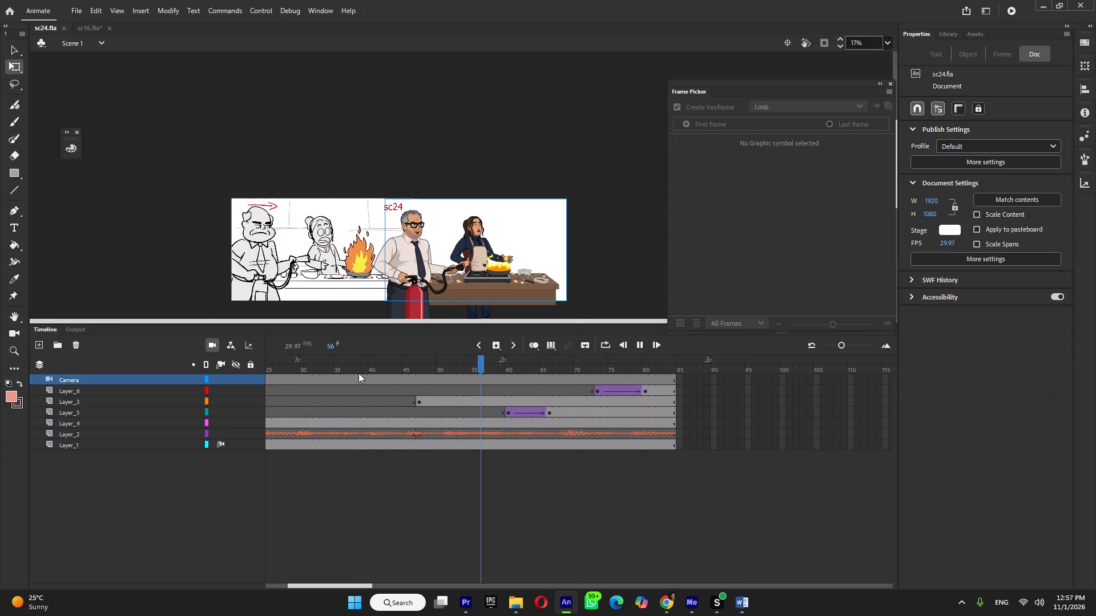
key(Return)
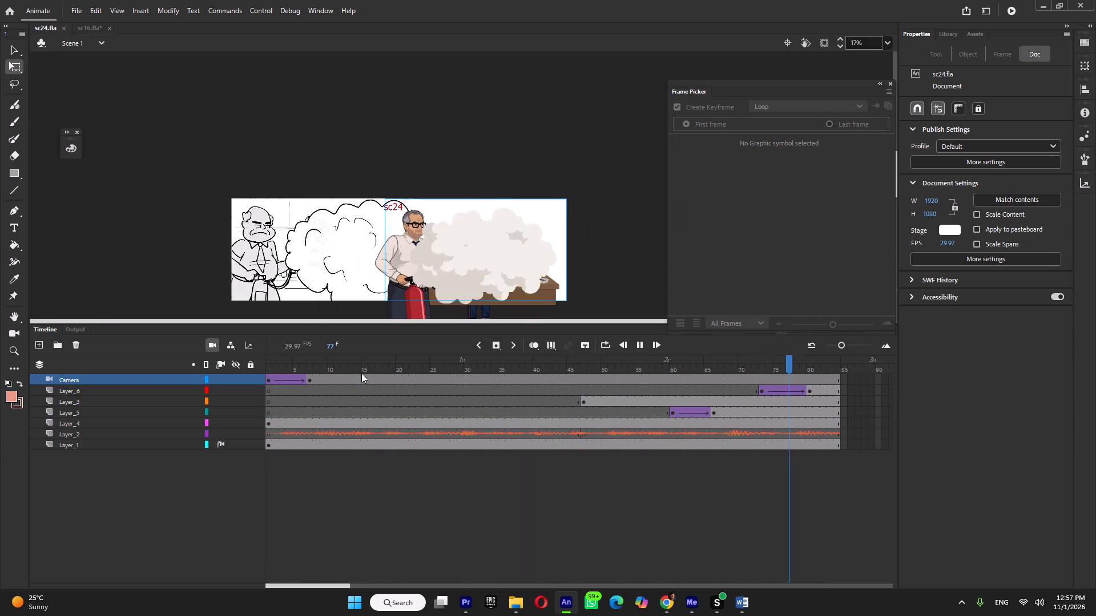
Switch to Dropbox Replay in Chrome and mark the 0:06.914 comment "change the happy mouth" as resolved.
click(672, 603)
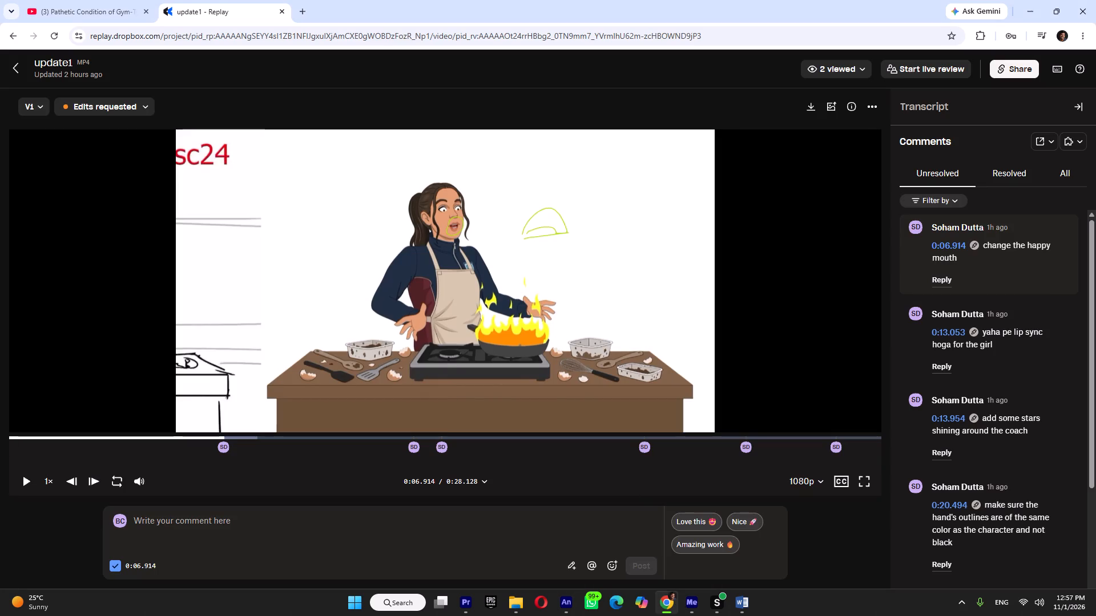
click(224, 449)
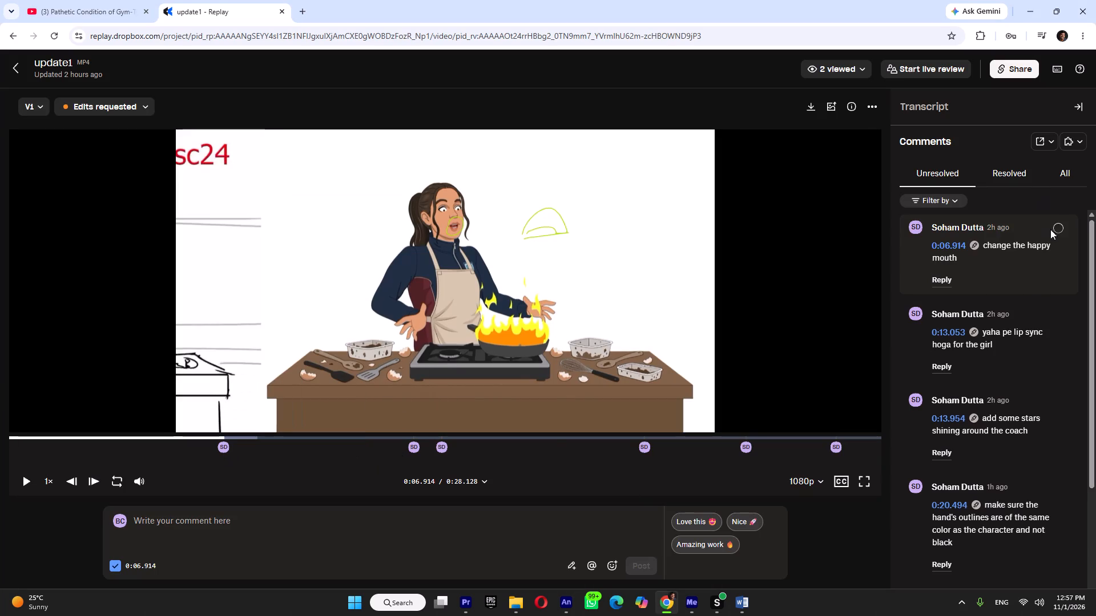
click(1056, 231)
Open the 0:13.053 comment about the girl's lip sync and examine the frame it refers to.
click(1009, 266)
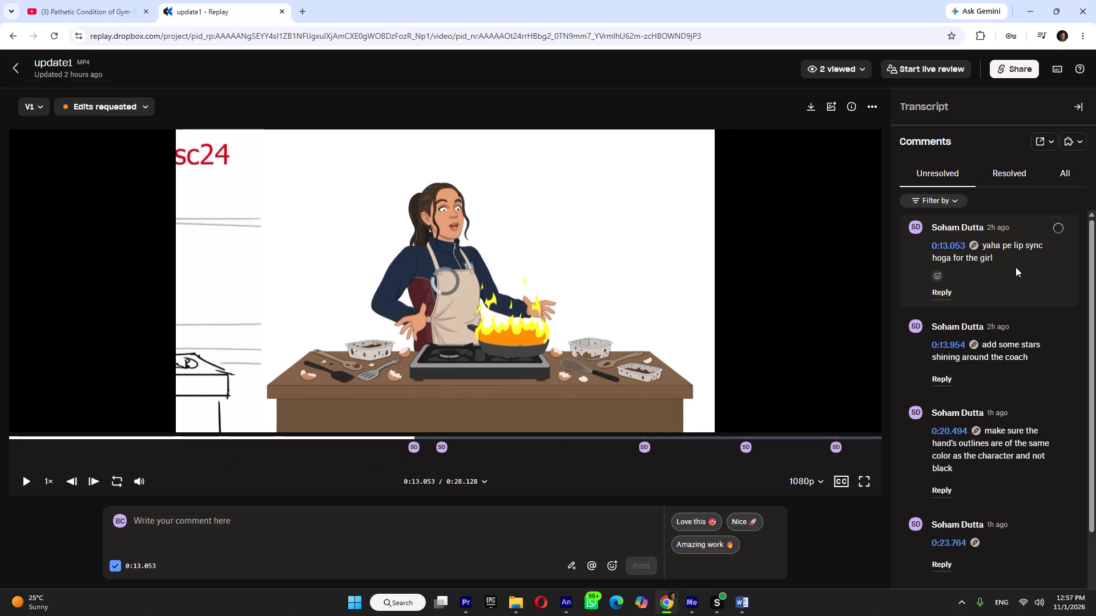
click(1016, 267)
click(1016, 267)
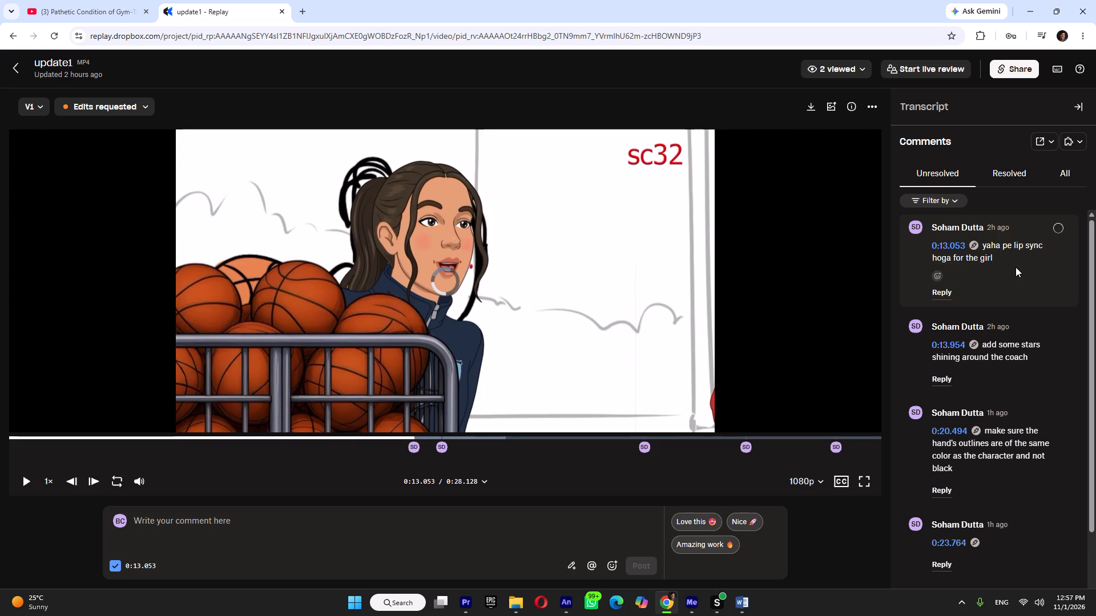
click(1016, 267)
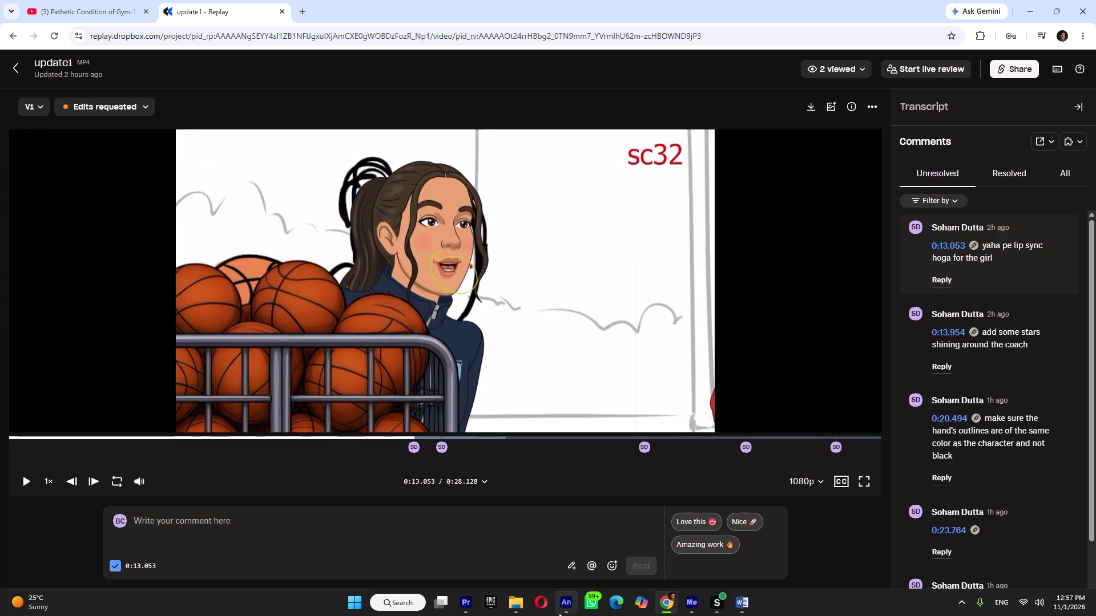
Switch back to Adobe Animate, close sc24.fla, and save and close sc16.fla.
click(567, 607)
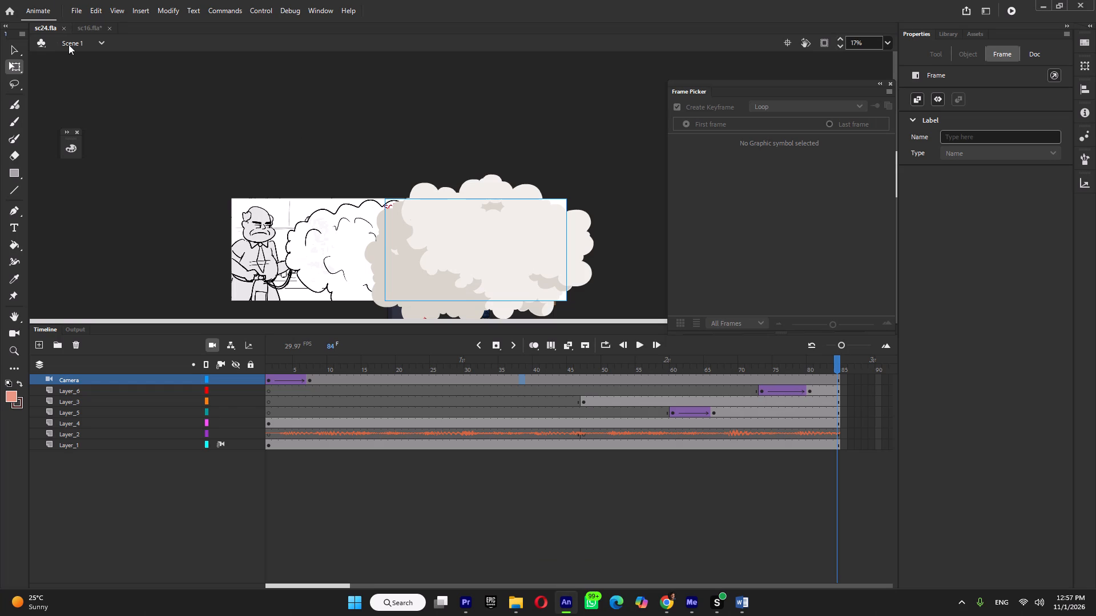
click(65, 26)
click(38, 25)
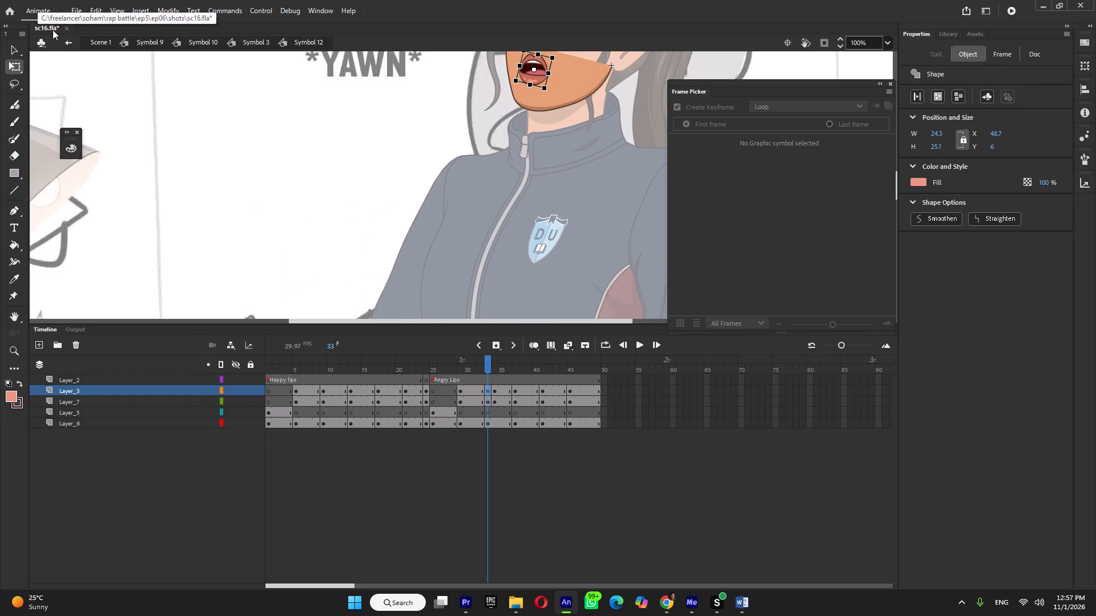
key(ctrl+s)
click(63, 27)
Open sc32.fla in Animate from the shots folder in File Explorer.
click(513, 606)
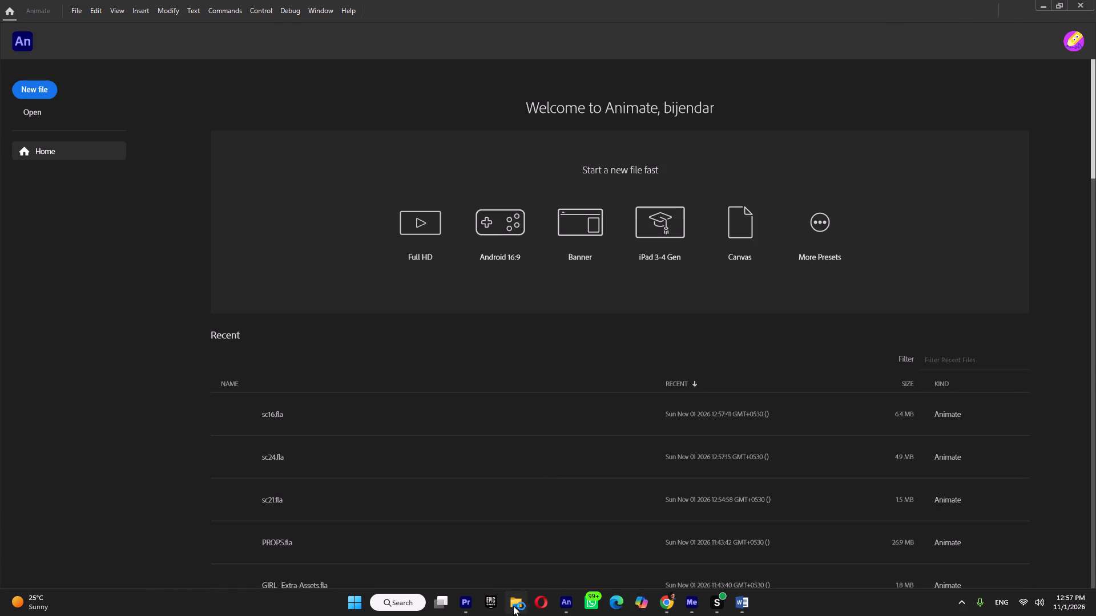
double_click(714, 287)
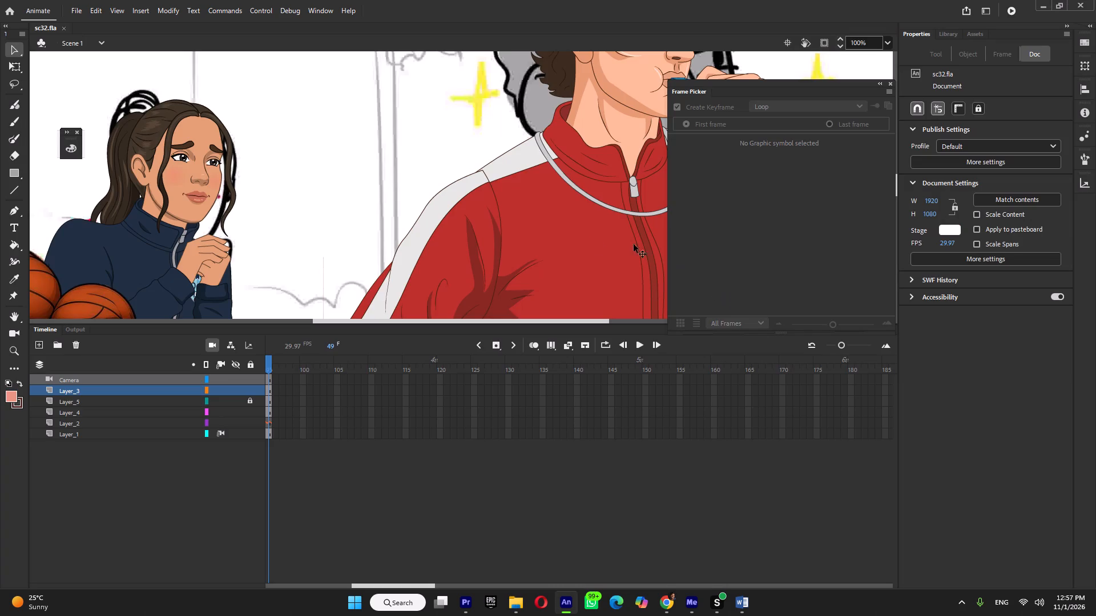
Play through sc32's main timeline with its audio to examine where the girl needs lip sync.
ctrl+scroll(347, 196, down, 7)
key(Return)
key(Return)
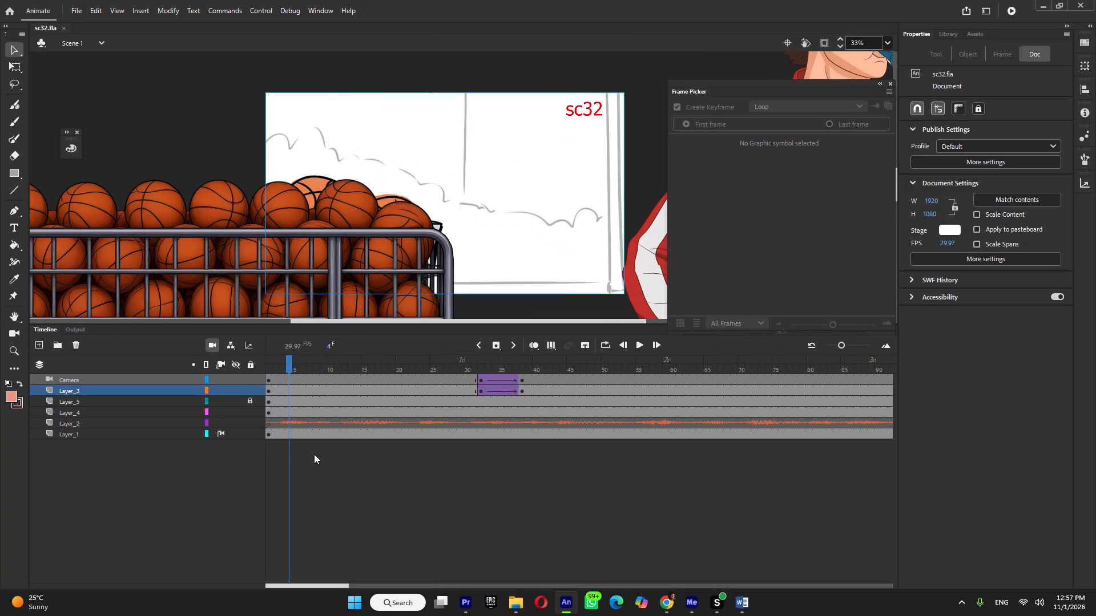
key(Return)
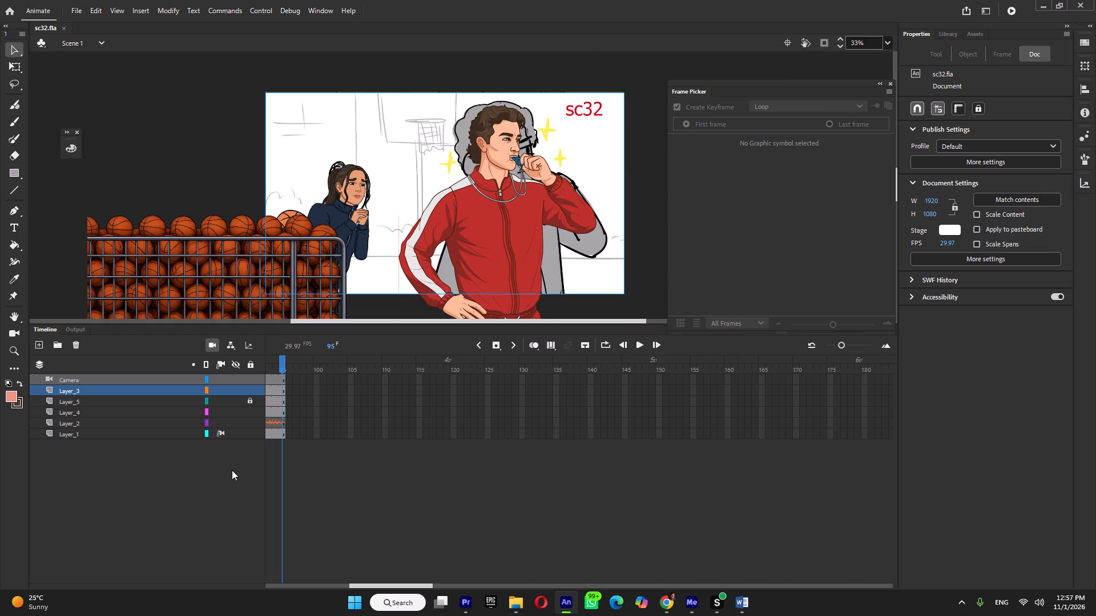
drag(277, 366, 192, 385)
key(Return)
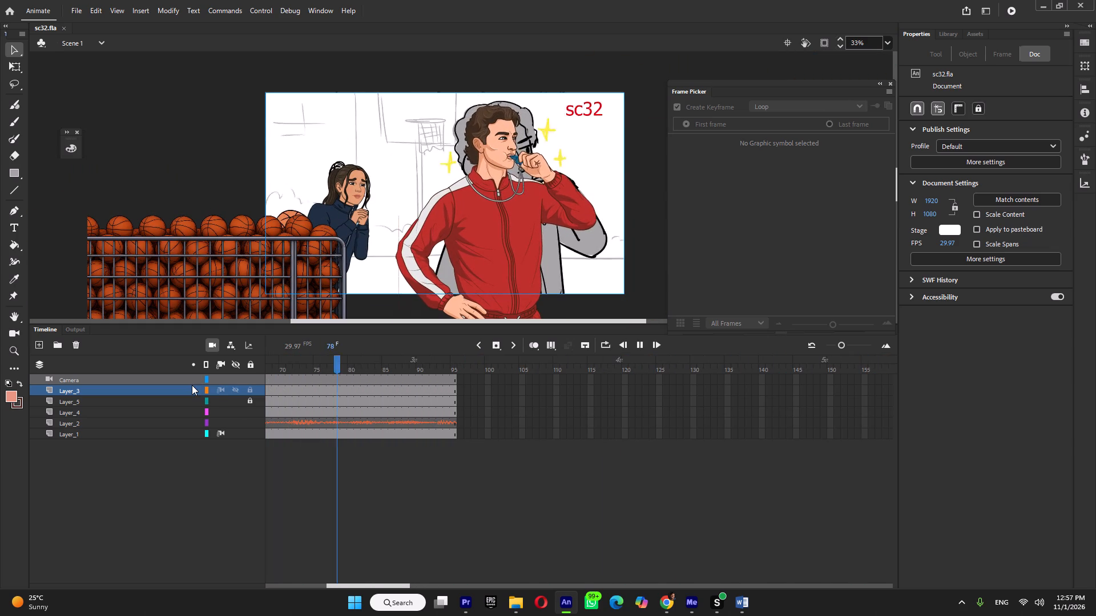
key(Return)
Copy the audio layer, Layer_2, from sc32's main timeline.
click(128, 413)
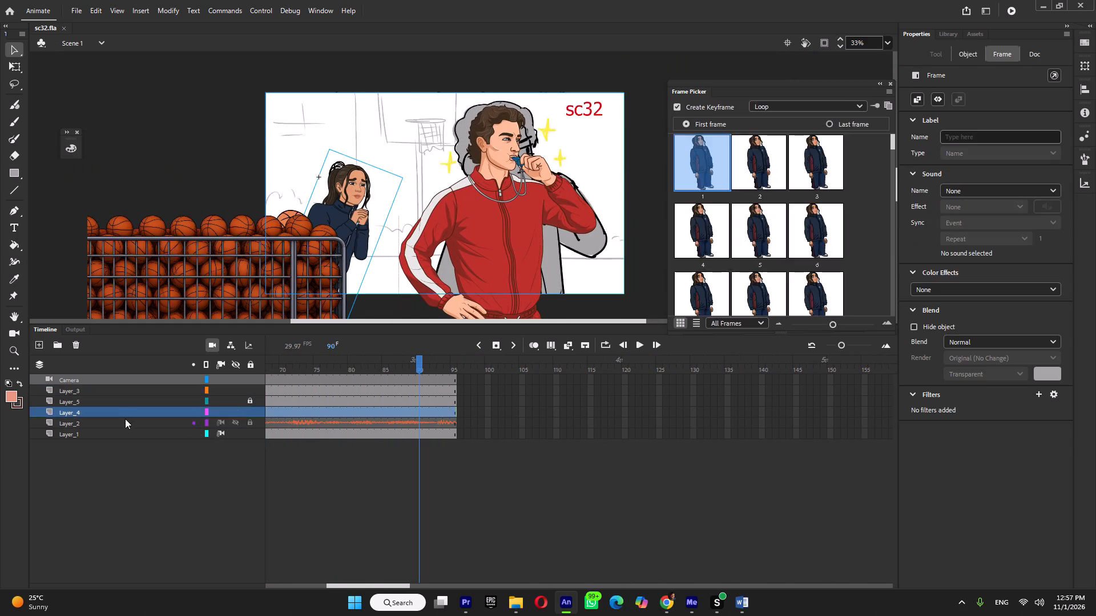
click(125, 419)
right_click(125, 419)
click(188, 197)
Enter Symbol 9 and the girl's head symbol, Symbol 10, and paste the copied audio layer above Symbol_12.
double_click(356, 172)
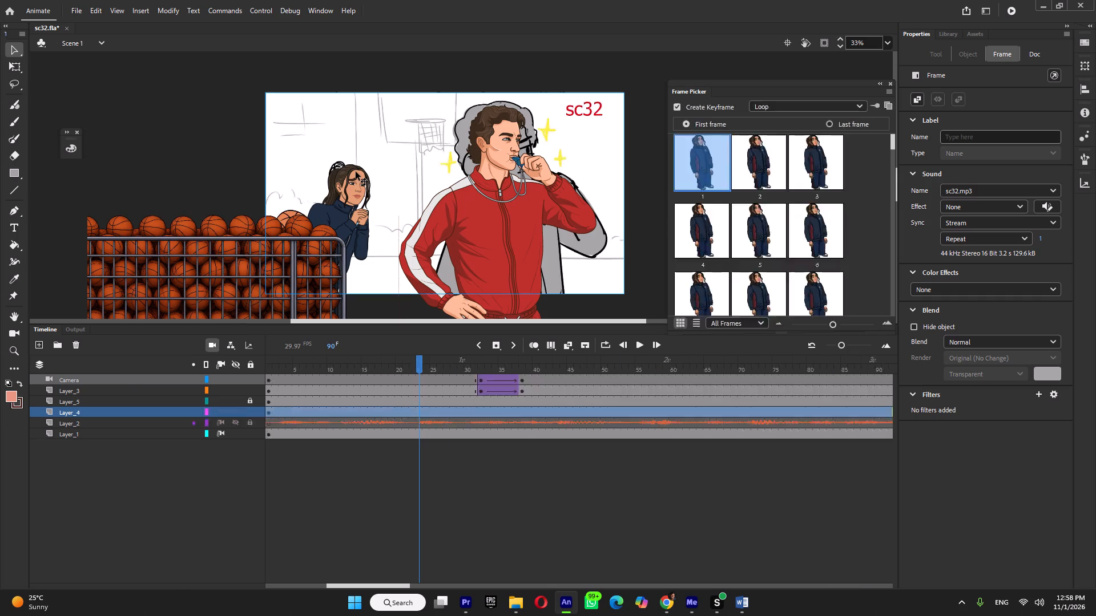
click(356, 172)
click(356, 172)
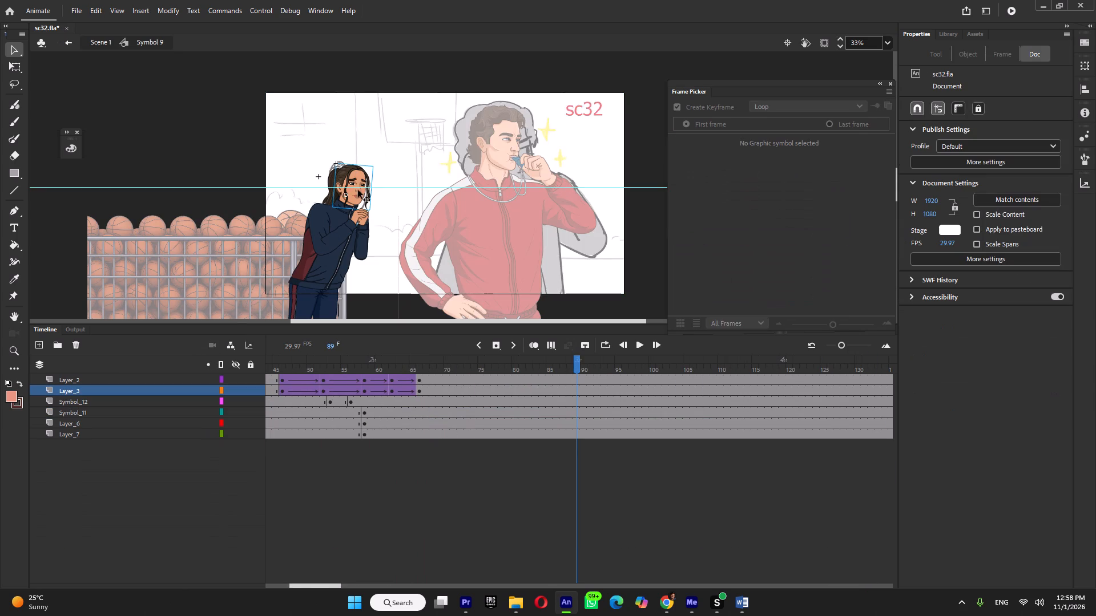
click(358, 197)
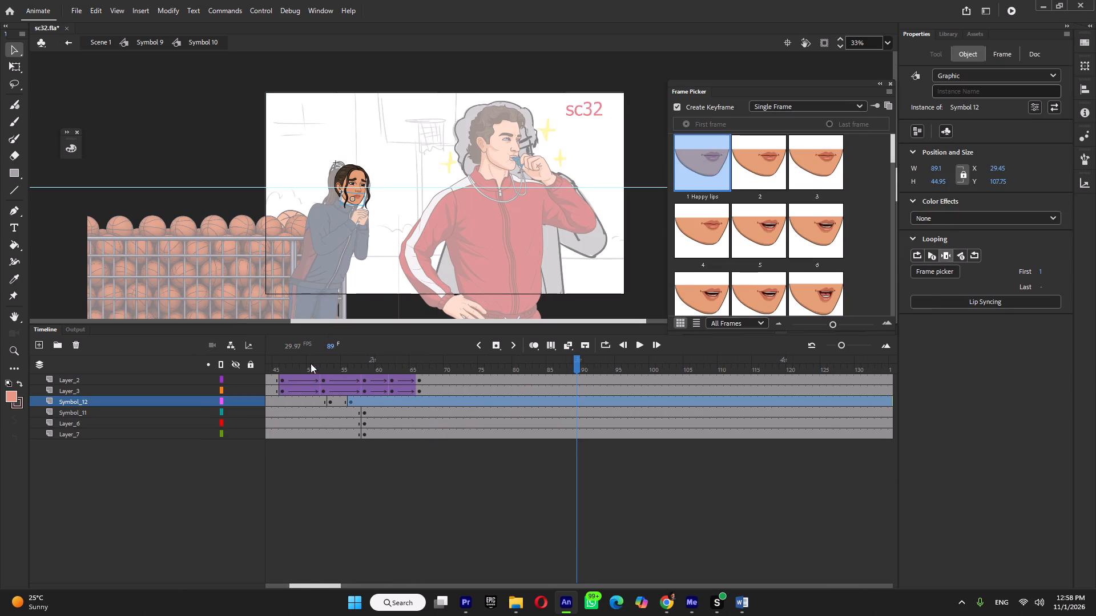
drag(311, 363, 46, 388)
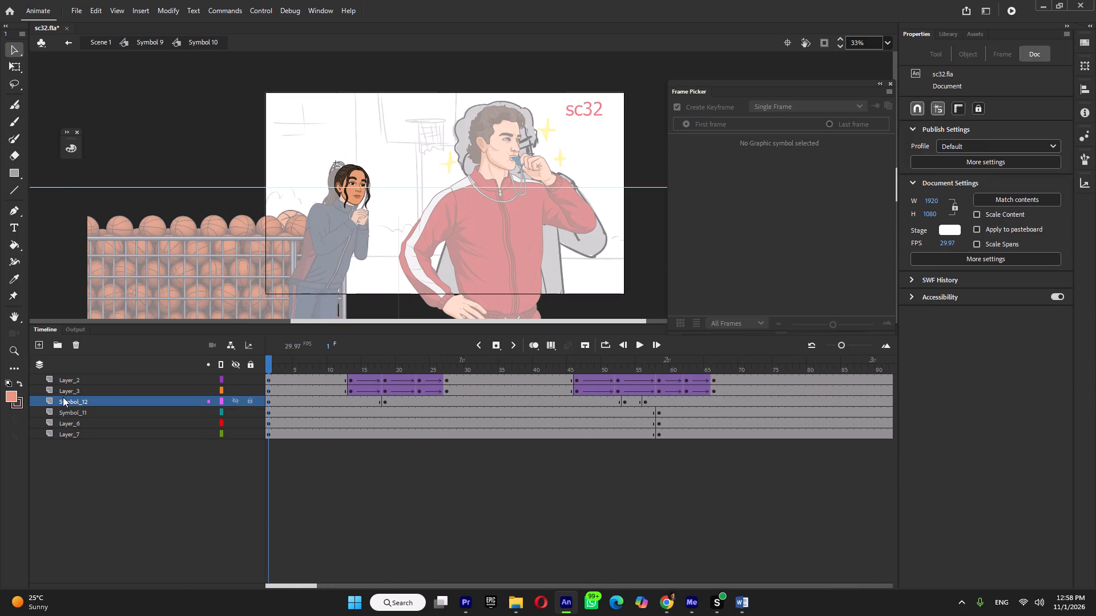
click(63, 398)
right_click(63, 398)
click(119, 189)
ctrl+scroll(266, 199, up, 3)
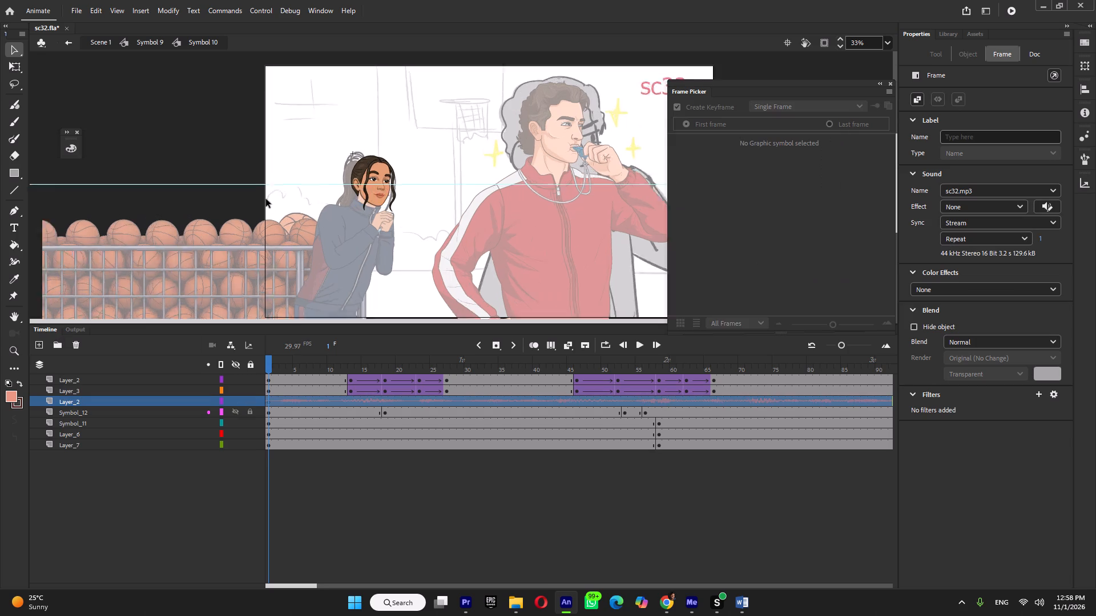
Shrink the Frame Picker thumbnails so more of Symbol_12's mouth shapes fit in view at once.
ctrl+scroll(396, 248, up, 2)
key(Return)
key(Return)
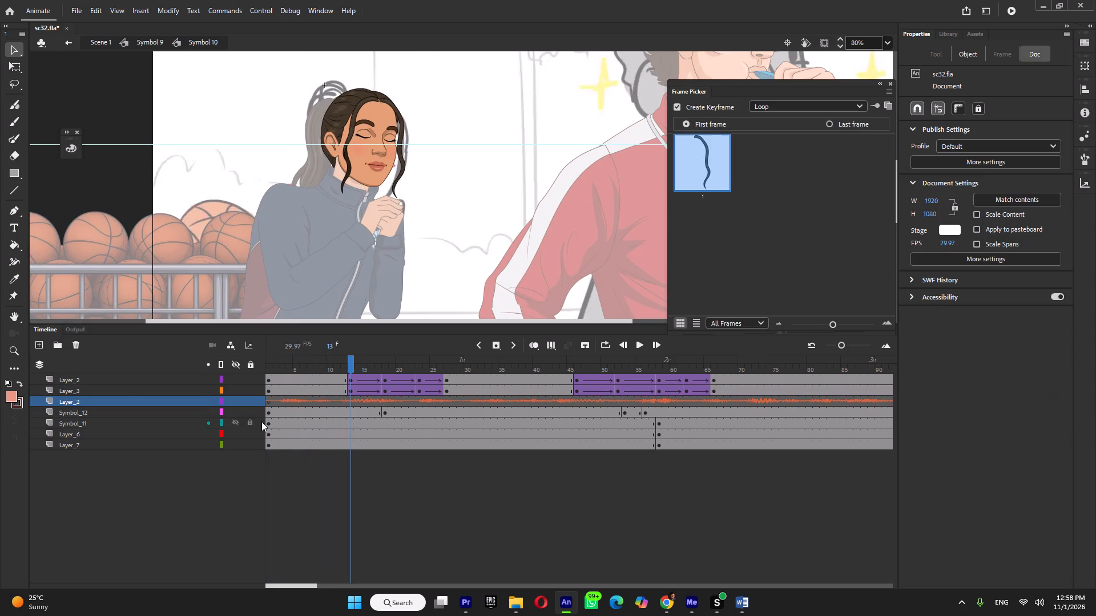
click(268, 410)
key(Return)
key(Return)
click(270, 411)
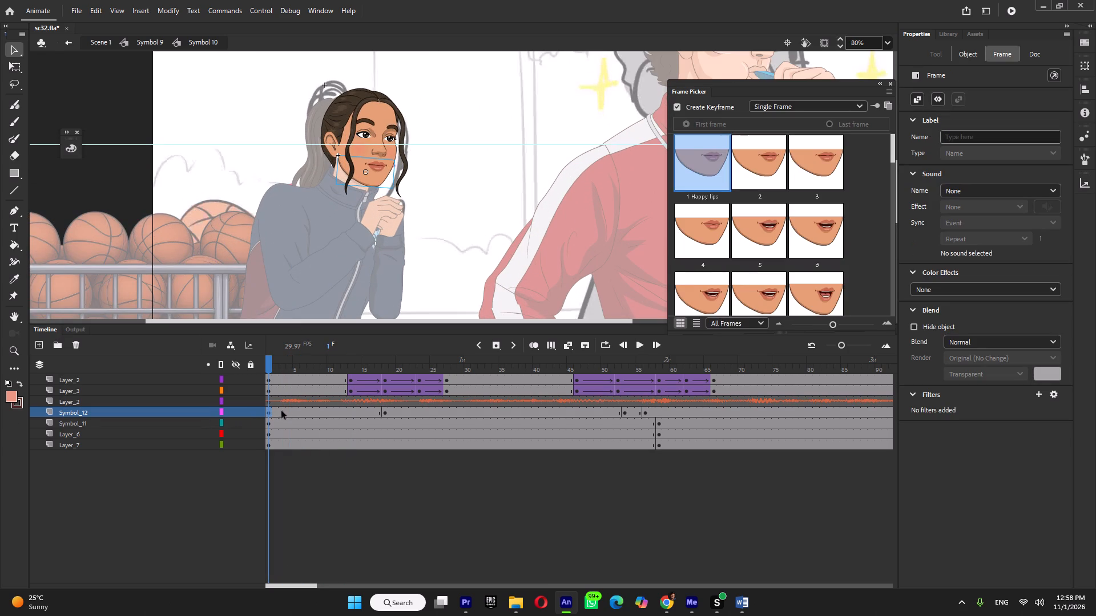
click(286, 411)
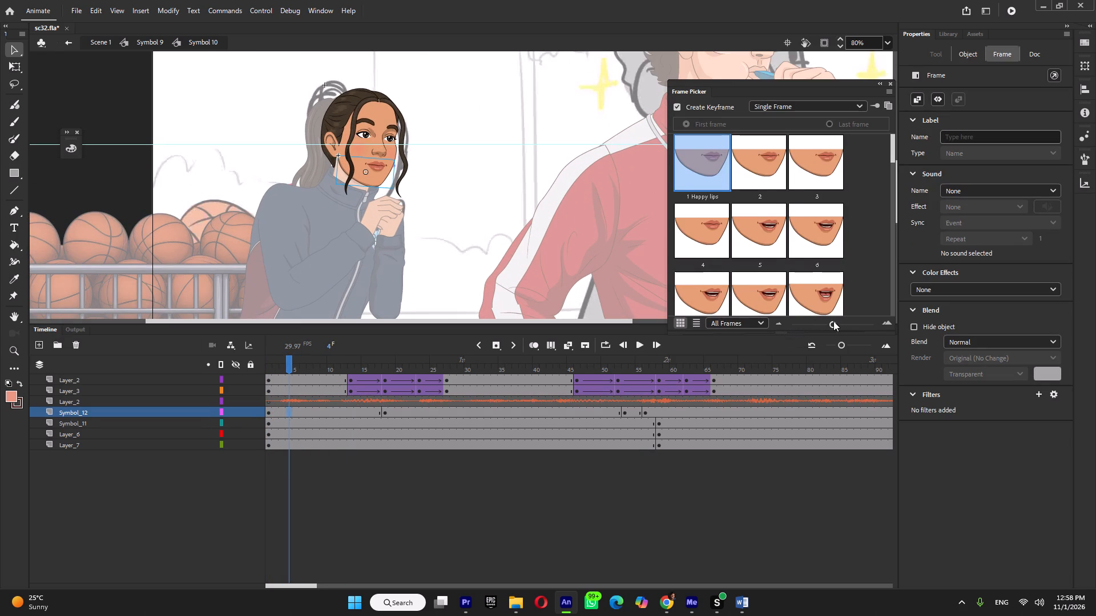
drag(833, 321, 804, 327)
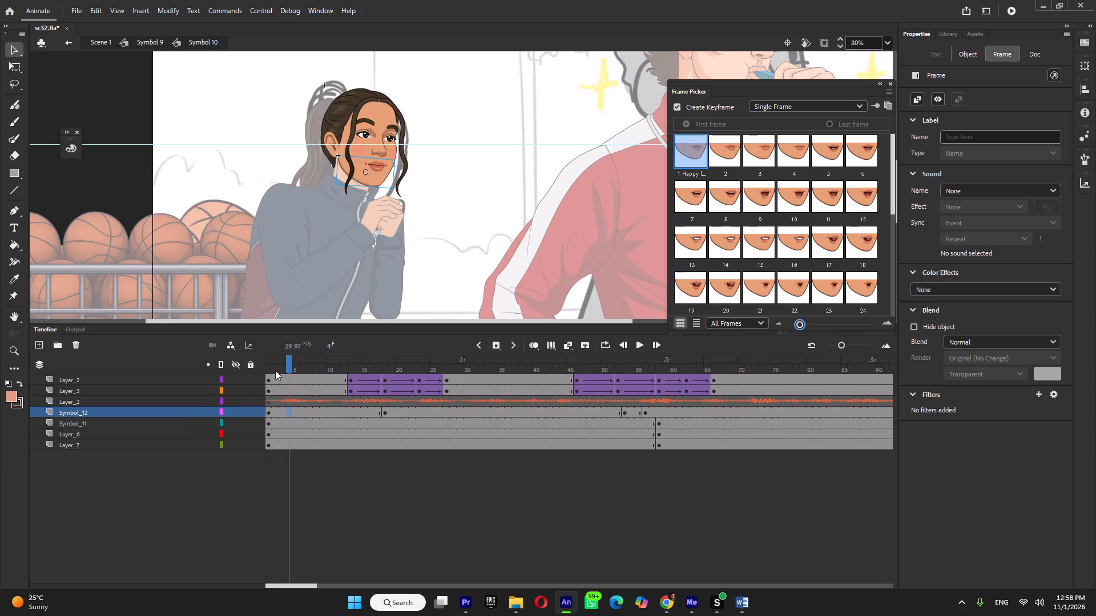
Key Symbol_12's mouth to the audio with single-frame shapes: 21 at frame 3, 15 at frame 6 and 8 at frame 9.
drag(275, 370, 236, 376)
key(Return)
key(Return)
click(271, 412)
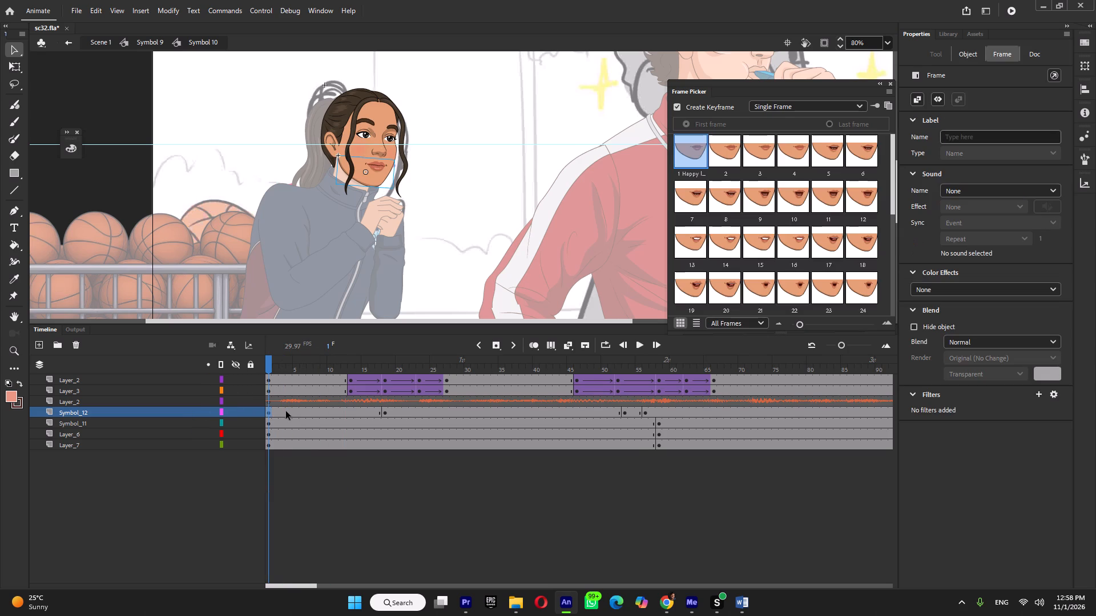
click(283, 411)
click(759, 293)
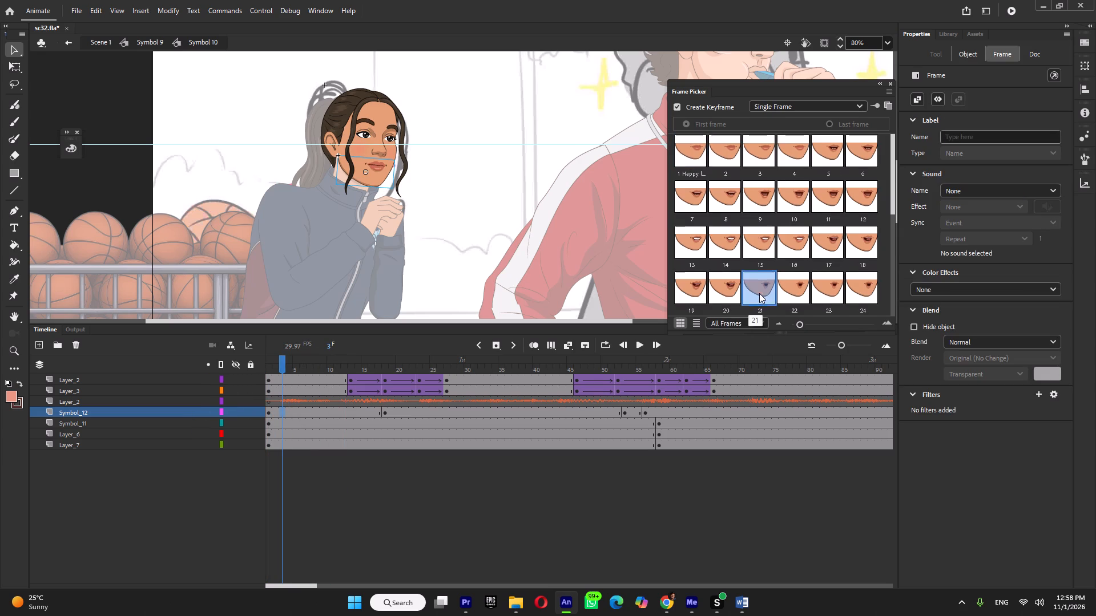
key(Return)
key(Return)
click(304, 411)
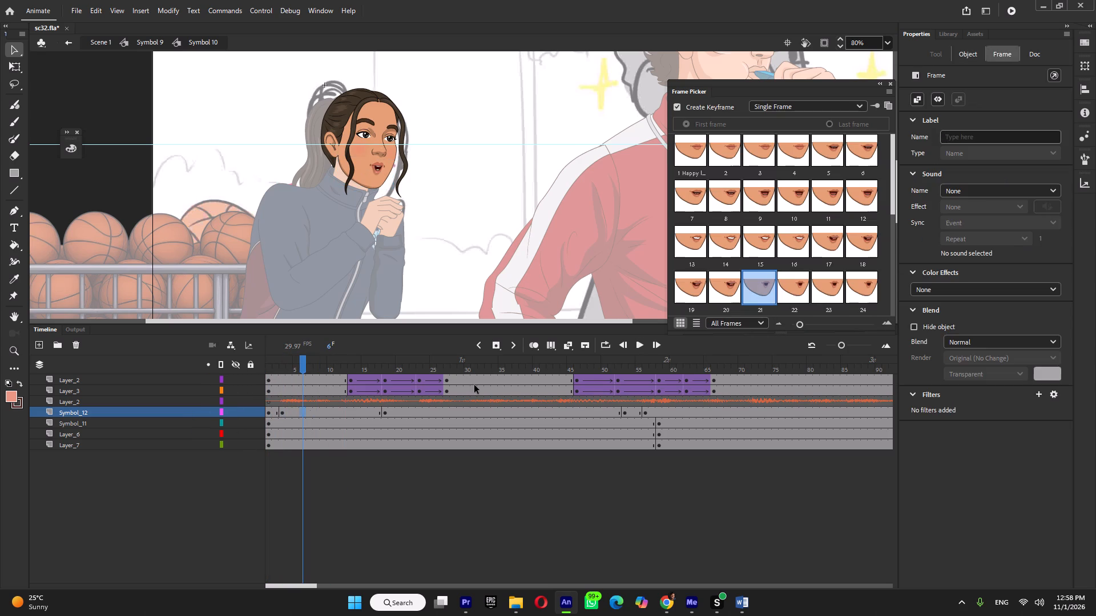
click(761, 238)
key(Return)
key(Return)
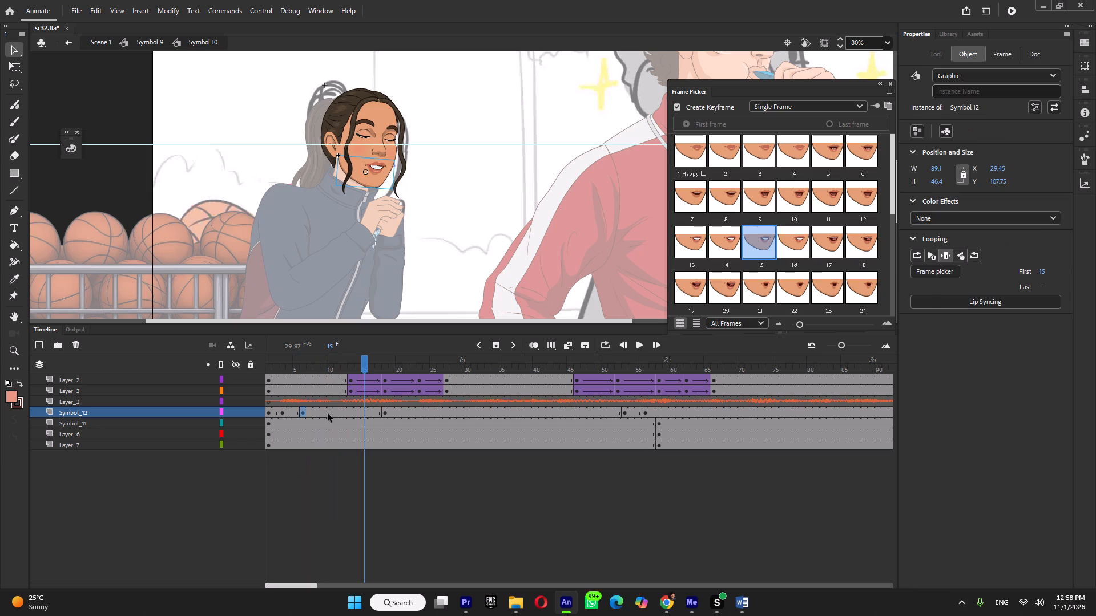
click(325, 414)
click(734, 201)
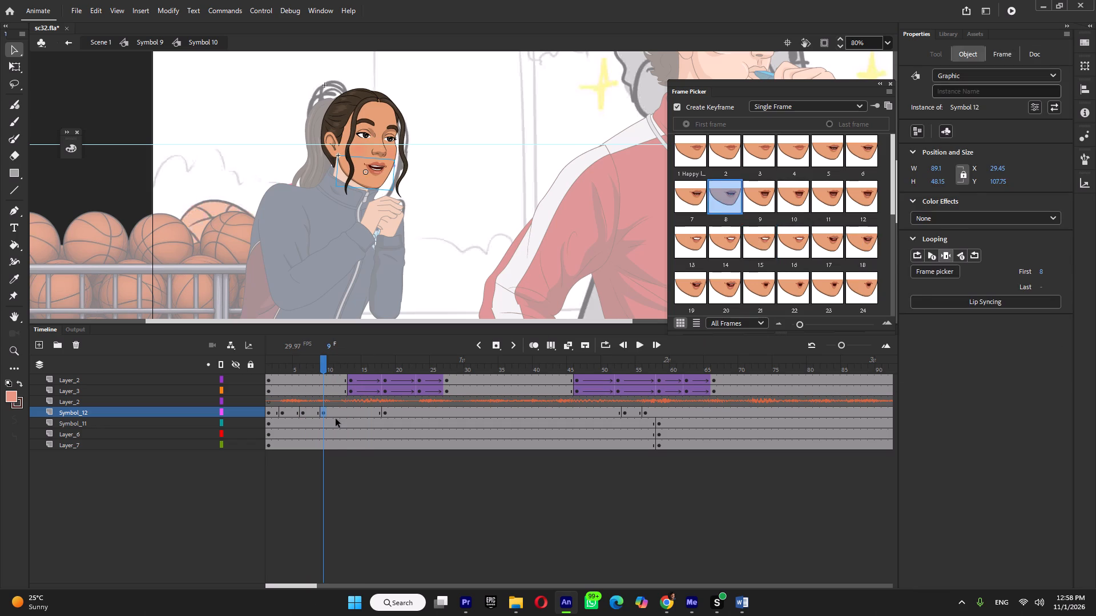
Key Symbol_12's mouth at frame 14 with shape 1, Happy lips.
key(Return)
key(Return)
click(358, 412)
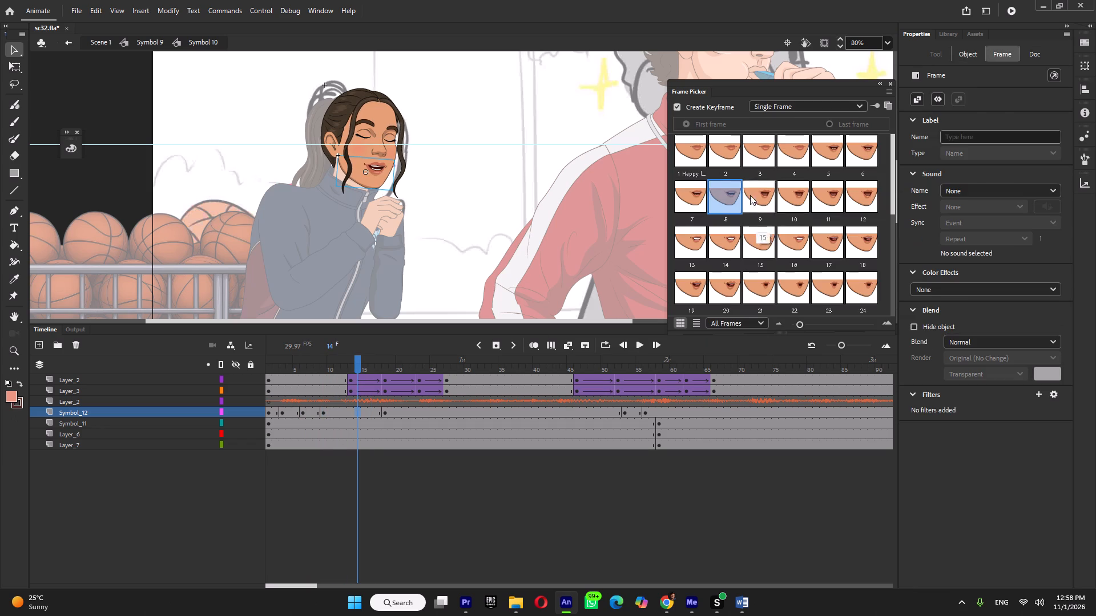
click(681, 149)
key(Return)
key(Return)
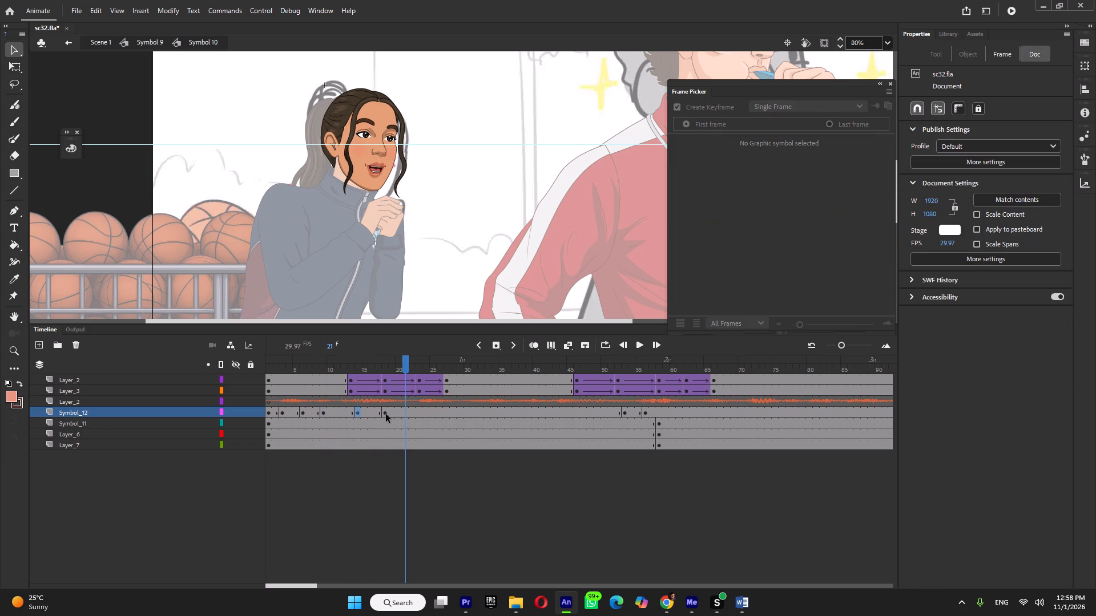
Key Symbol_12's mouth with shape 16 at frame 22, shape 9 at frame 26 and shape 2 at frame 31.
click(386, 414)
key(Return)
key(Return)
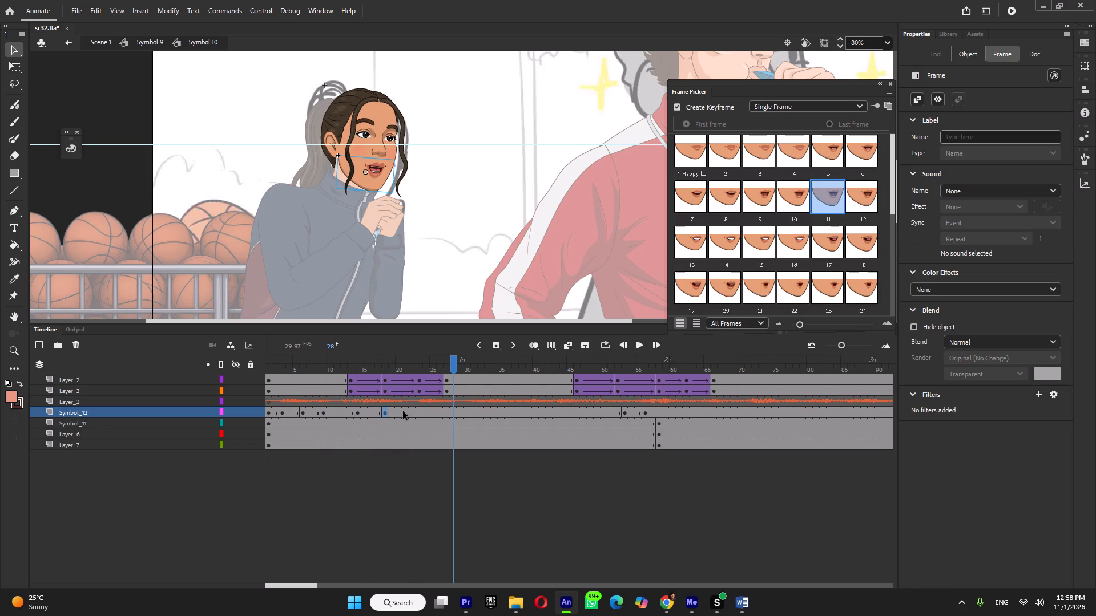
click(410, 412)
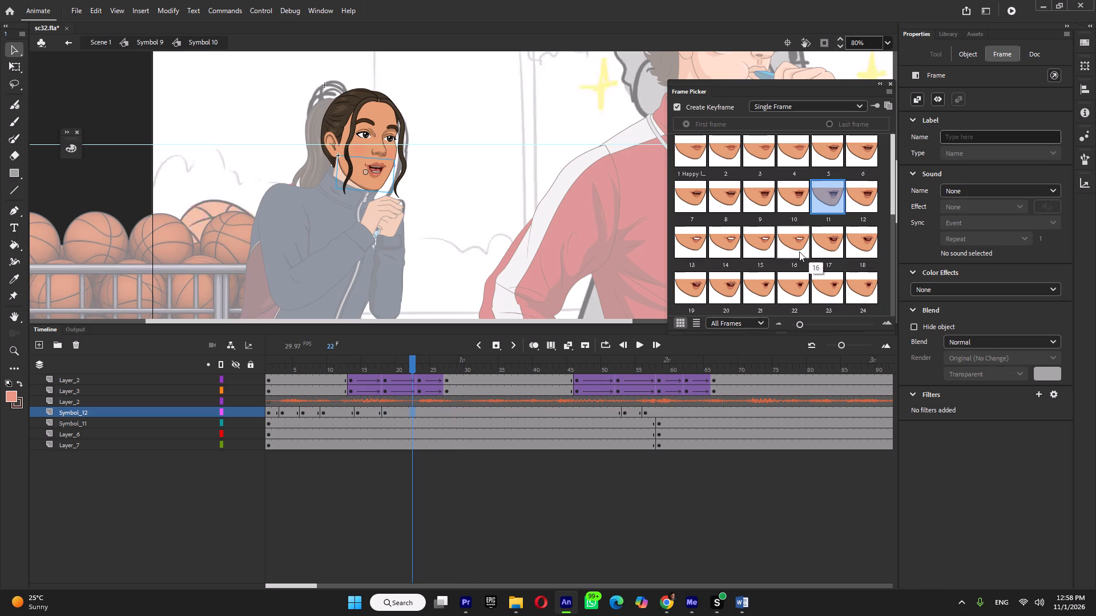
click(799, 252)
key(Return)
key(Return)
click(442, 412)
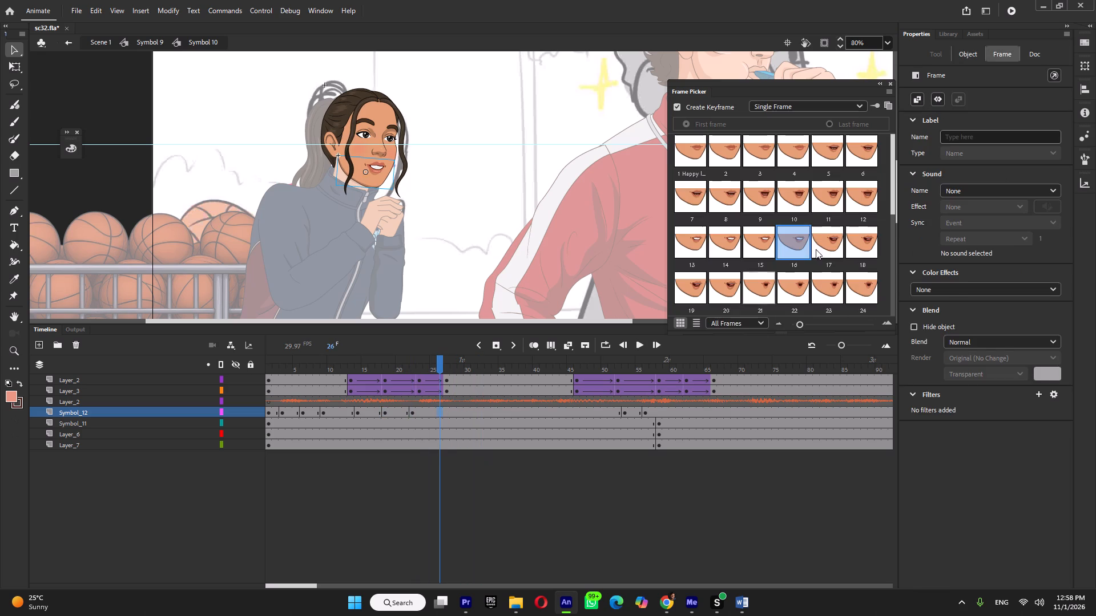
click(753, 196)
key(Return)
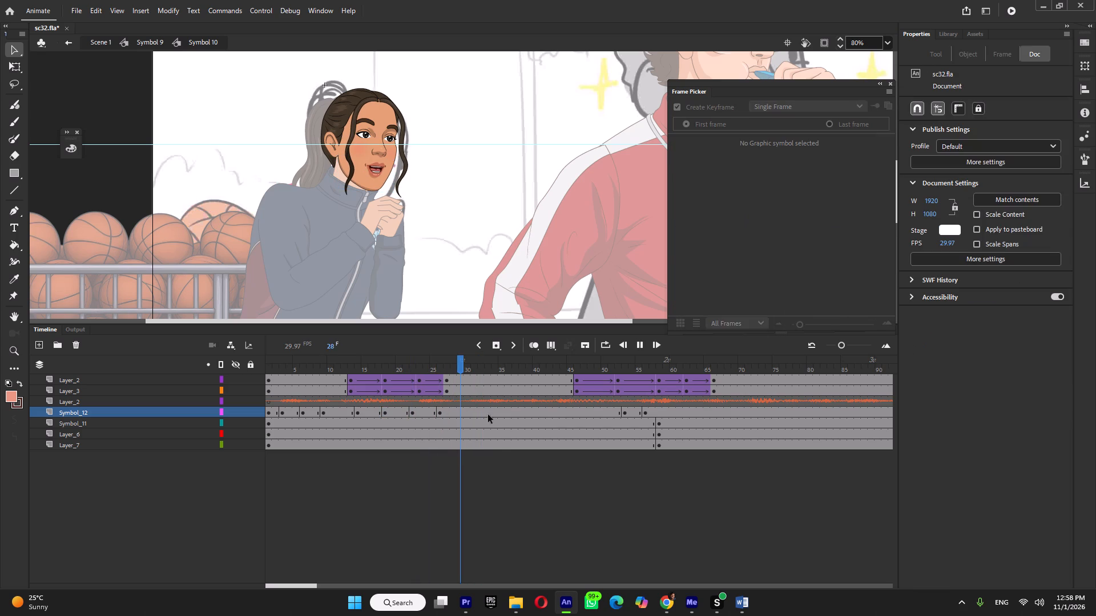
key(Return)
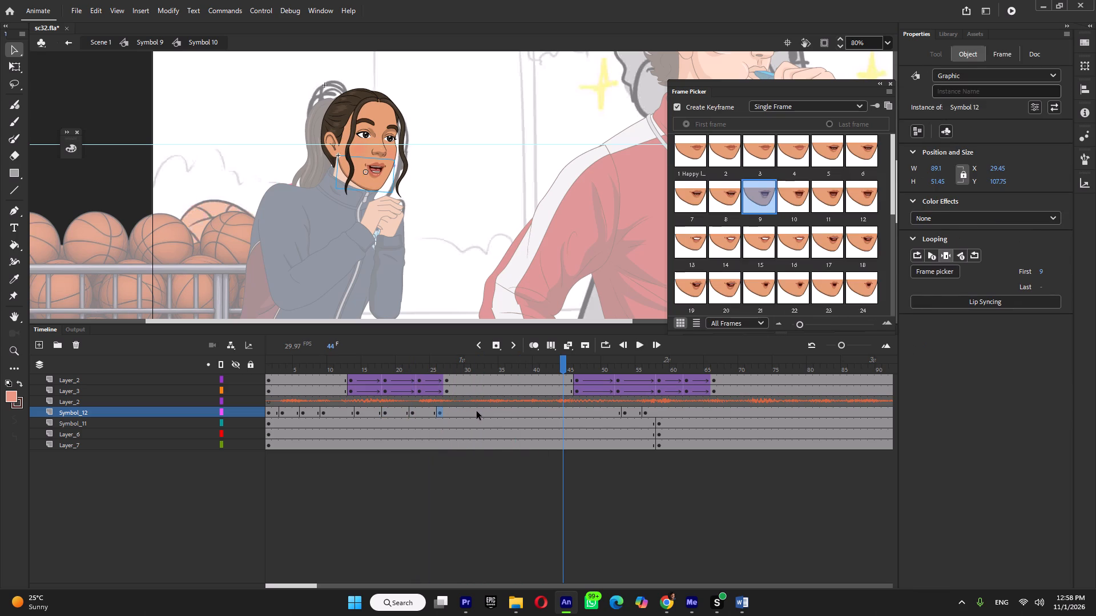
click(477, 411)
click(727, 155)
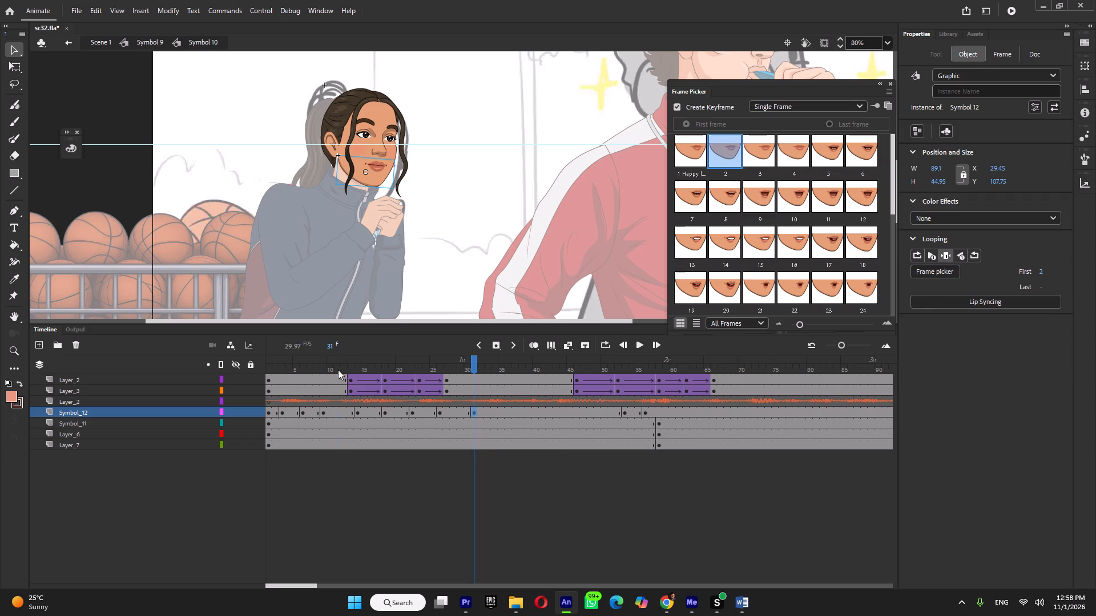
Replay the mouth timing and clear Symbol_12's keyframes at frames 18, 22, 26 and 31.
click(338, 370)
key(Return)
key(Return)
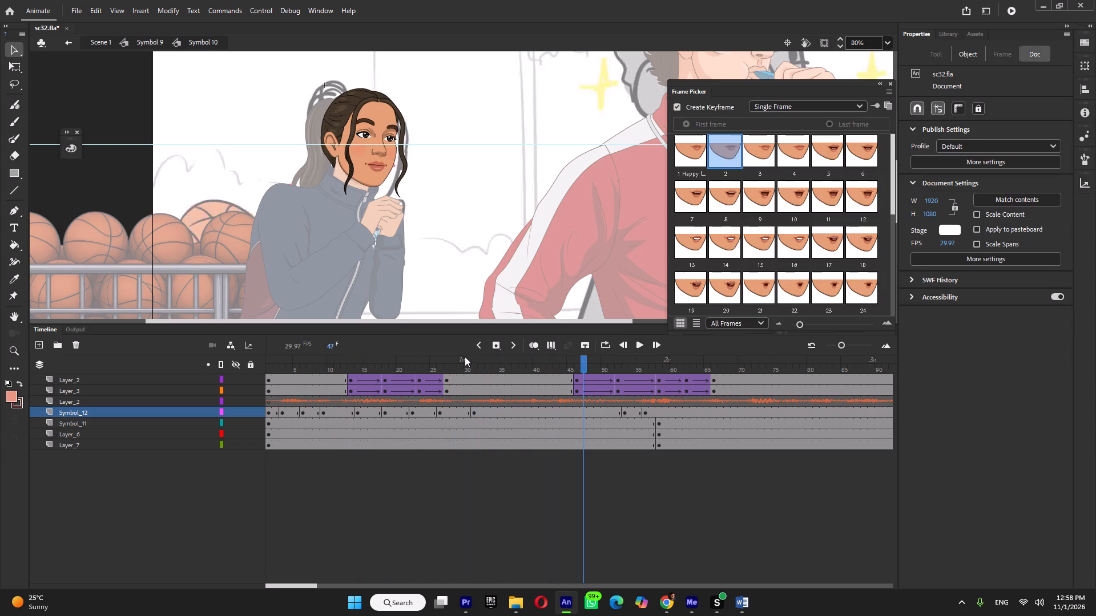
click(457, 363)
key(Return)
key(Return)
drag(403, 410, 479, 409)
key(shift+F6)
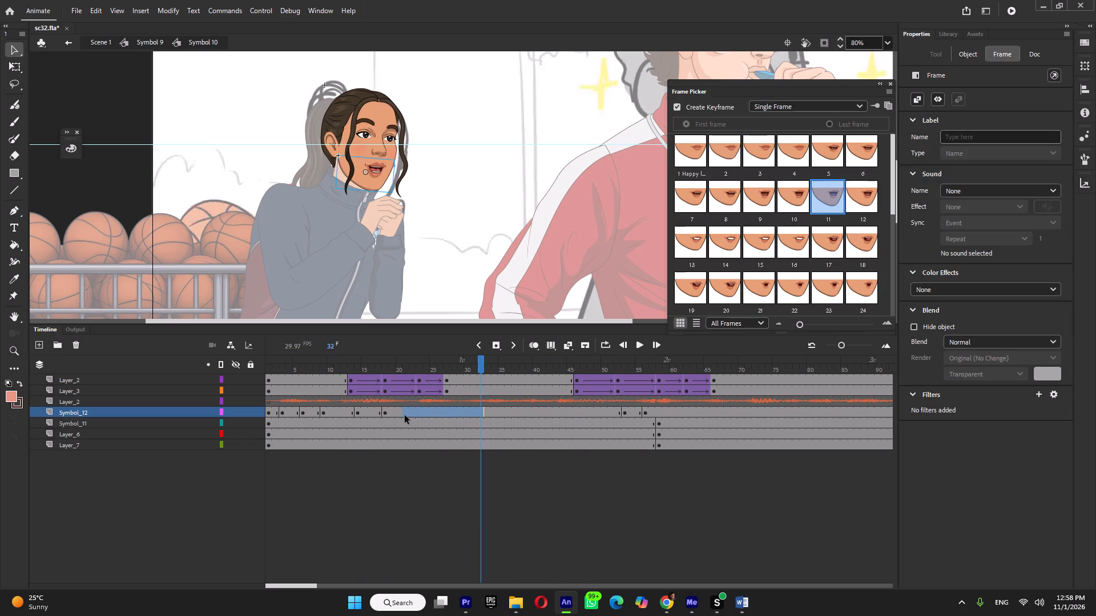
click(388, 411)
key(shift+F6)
Replay the opening lip sync and change Symbol_12's mouth at frame 14 to shape 15.
click(282, 366)
key(Return)
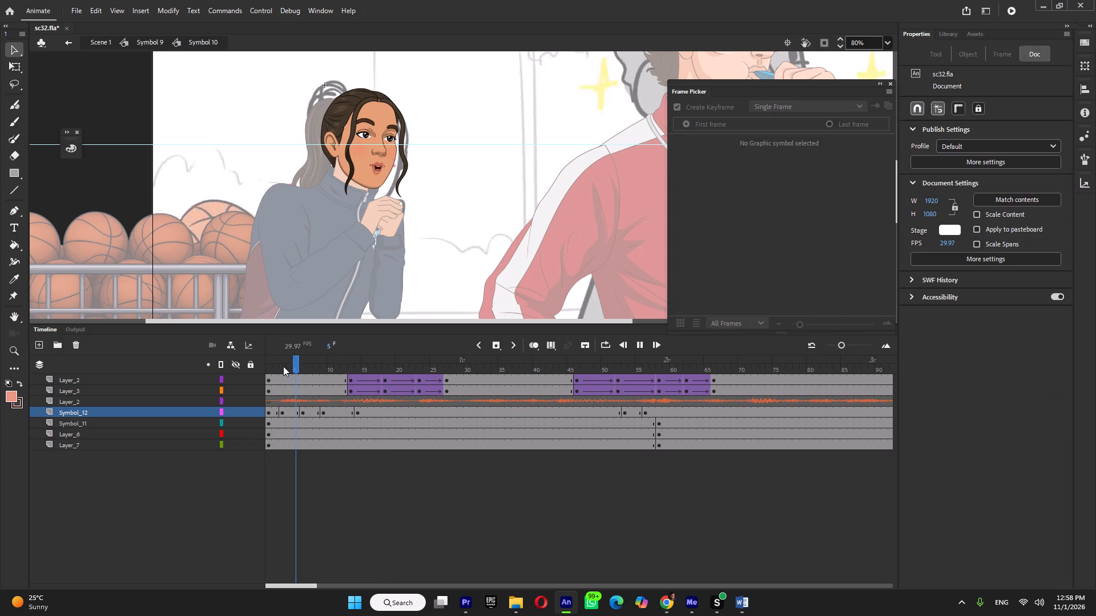
key(Return)
click(345, 411)
key(Return)
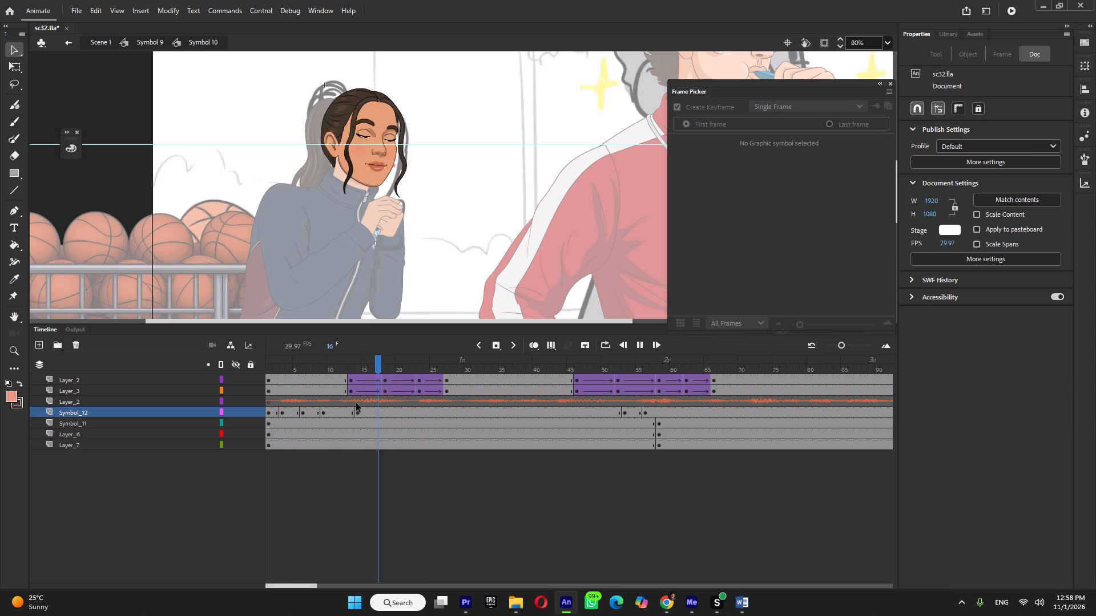
key(Return)
click(358, 412)
key(Return)
key(Return)
click(349, 411)
key(Return)
key(Return)
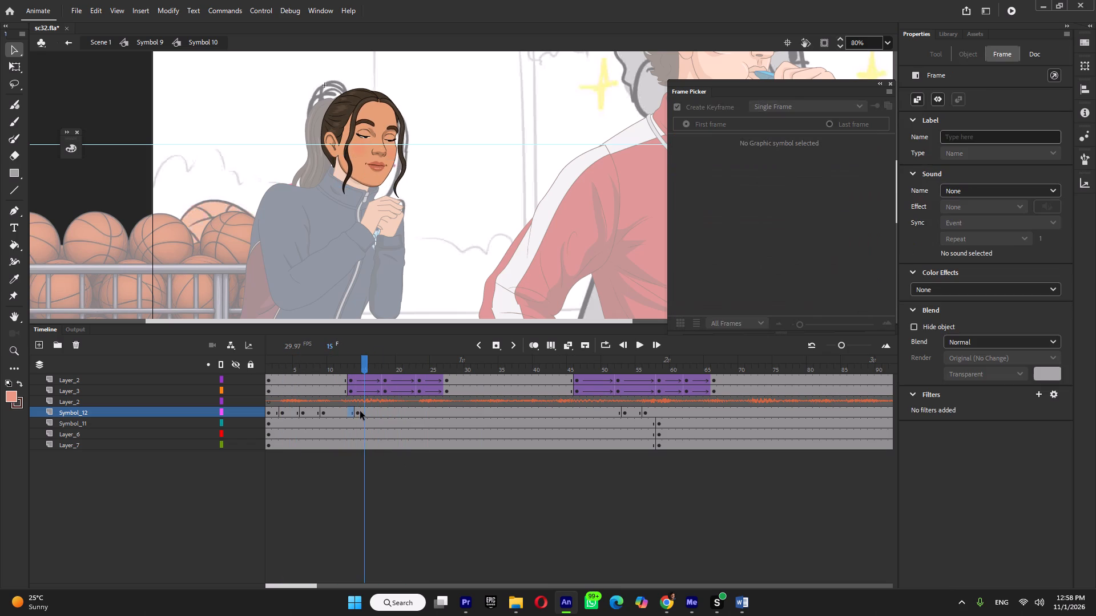
click(359, 411)
click(764, 252)
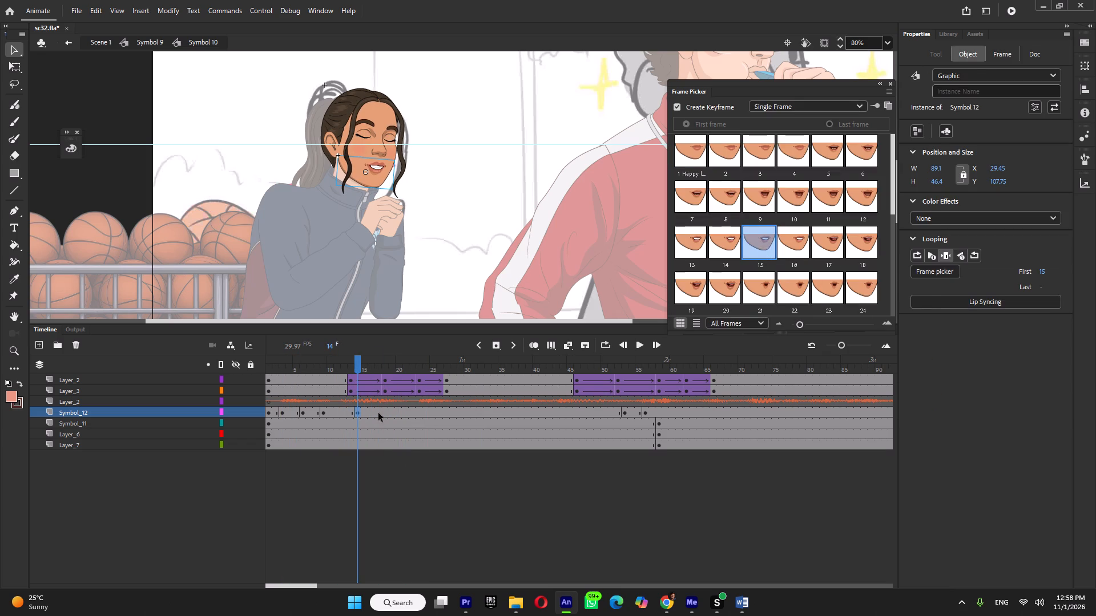
Key Symbol_12's mouth with shape 10 at frame 18 and shape 2 at frame 22, checking against the audio.
click(385, 411)
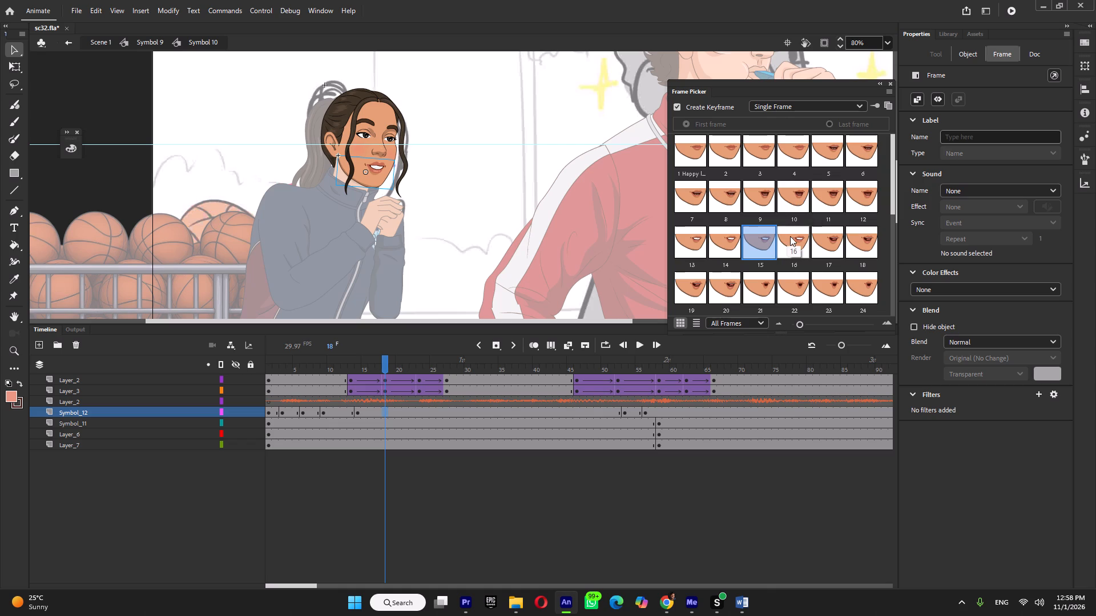
click(791, 220)
key(Return)
key(Return)
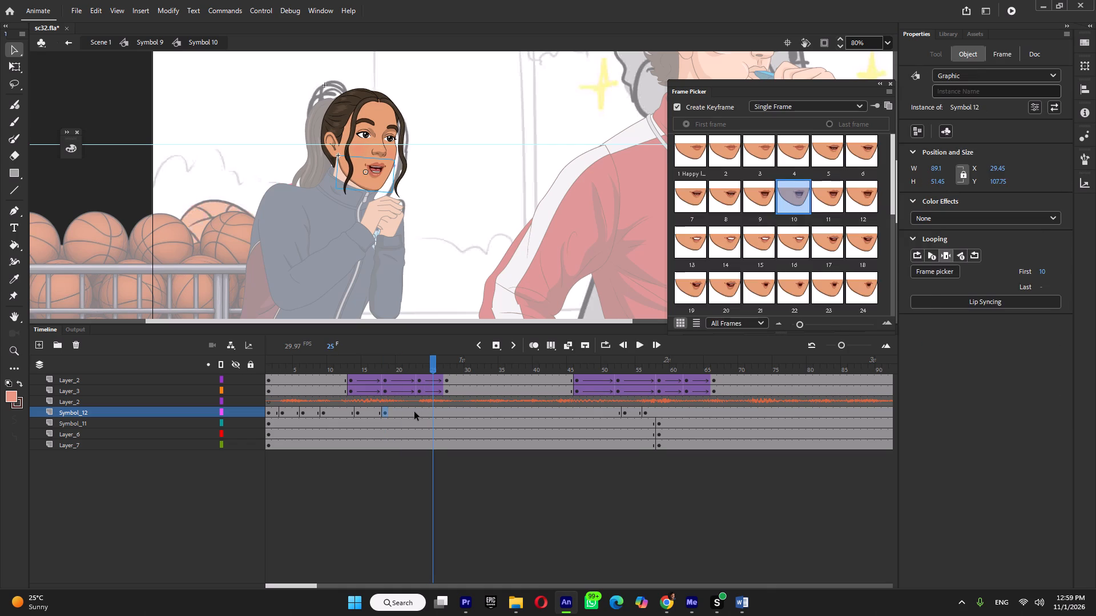
click(414, 412)
click(720, 153)
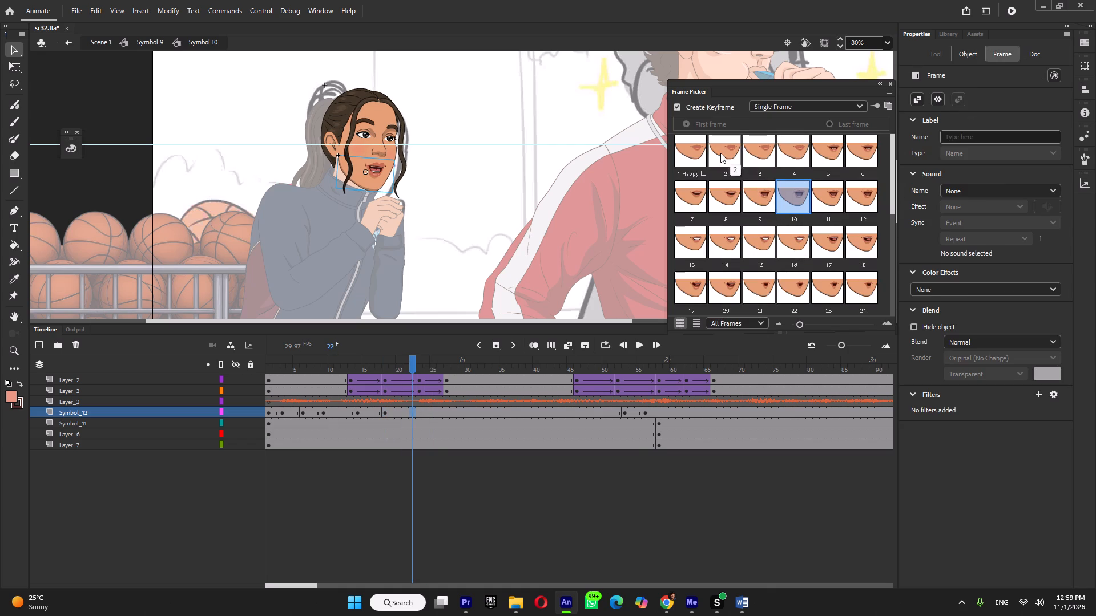
key(Return)
key(Return)
key(Return)
key(Return)
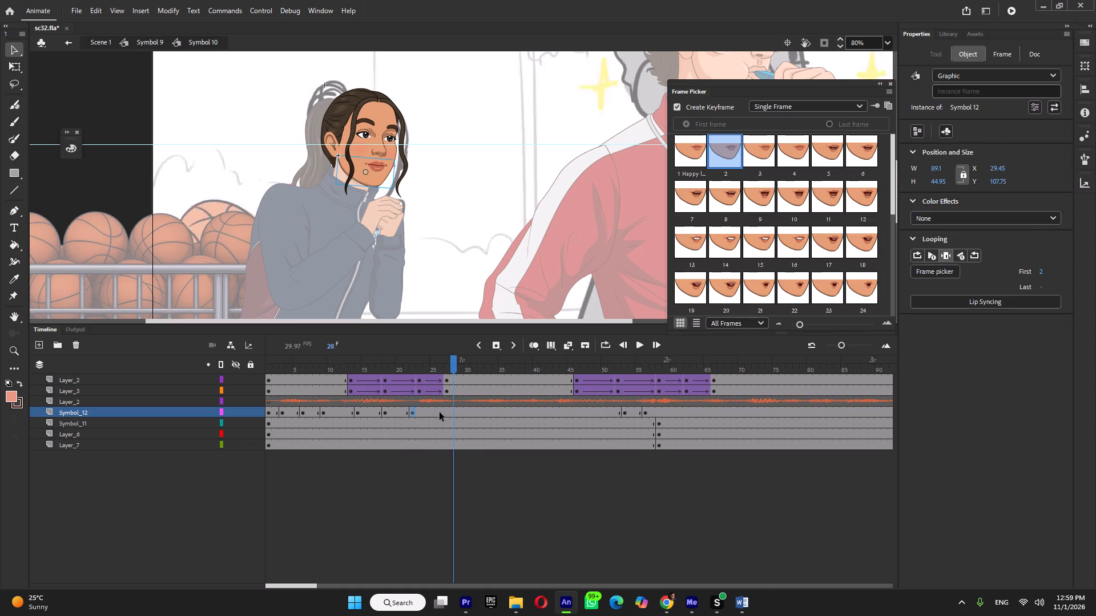
Key Symbol_12's mouth with shape 16 at frame 26 and shape 8 at frame 31, checking against the audio.
click(440, 412)
click(785, 249)
key(Return)
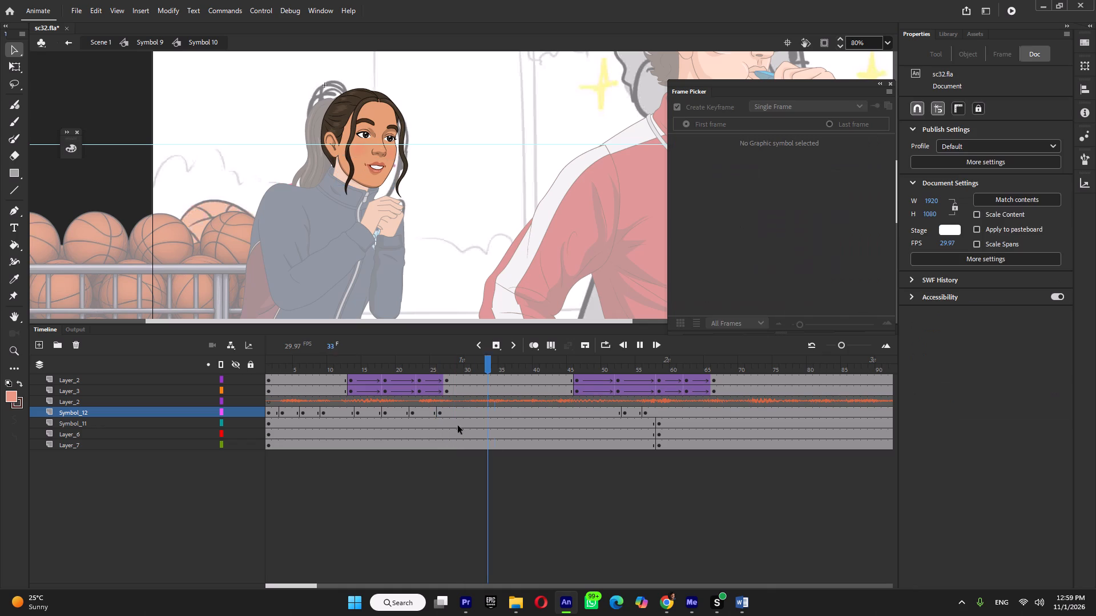
key(Return)
click(476, 416)
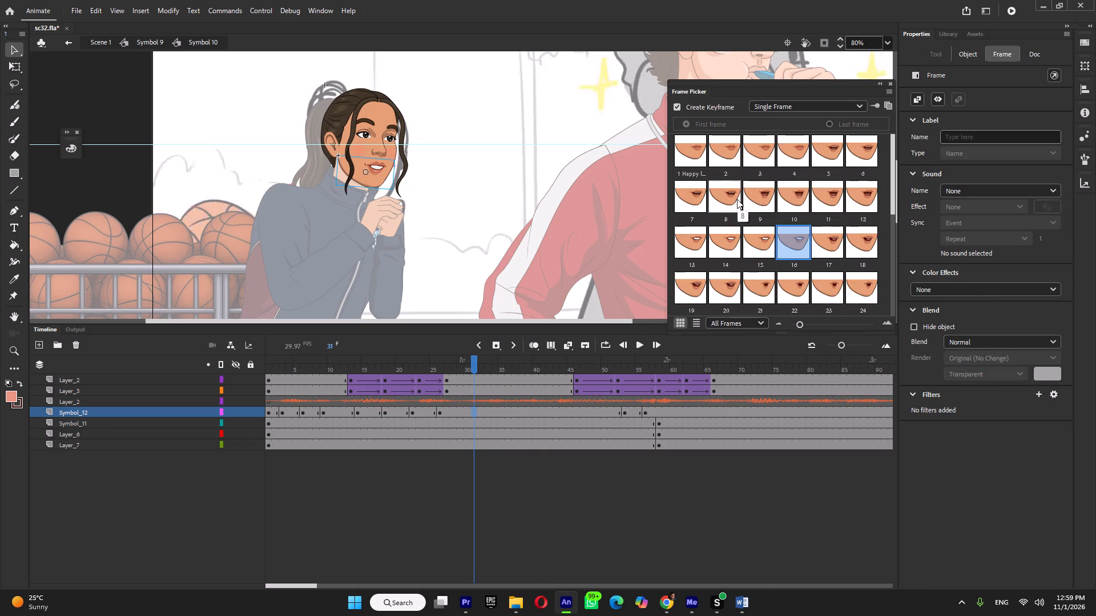
click(737, 199)
key(Return)
key(Return)
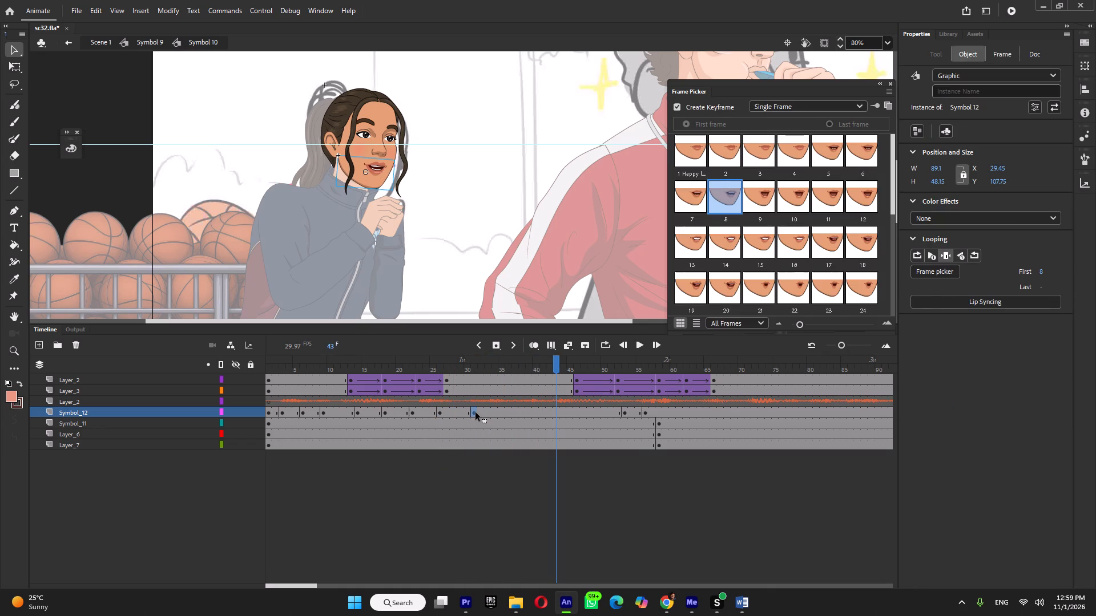
Key Symbol_12's mouth with shape 9 at frame 34, shape 15 at frame 41 and shape 1, Happy lips, at frame 45.
click(475, 412)
click(494, 411)
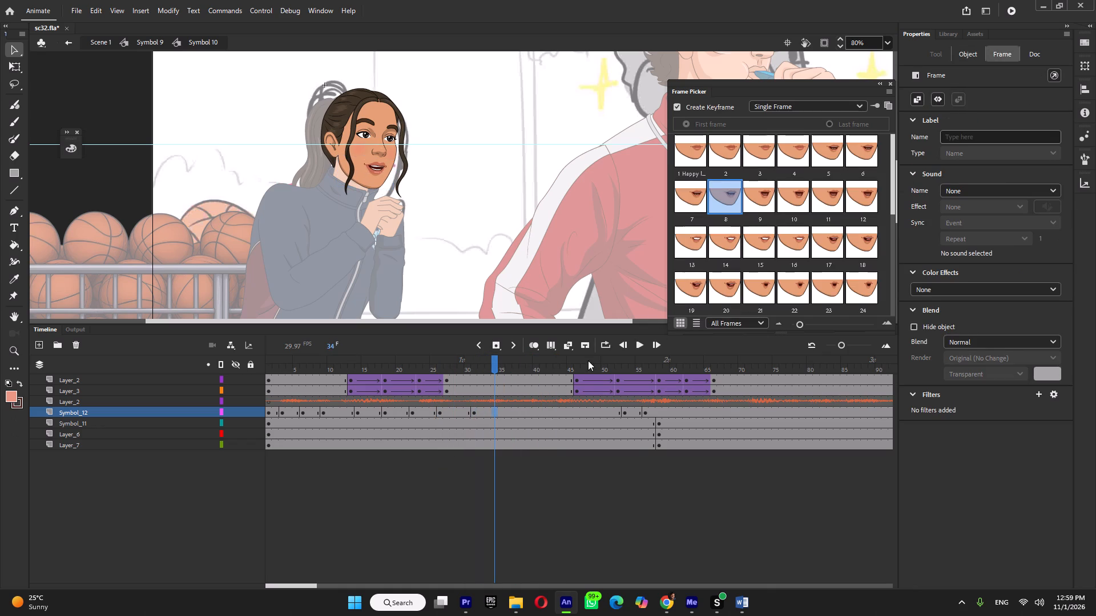
click(763, 196)
key(Return)
key(Return)
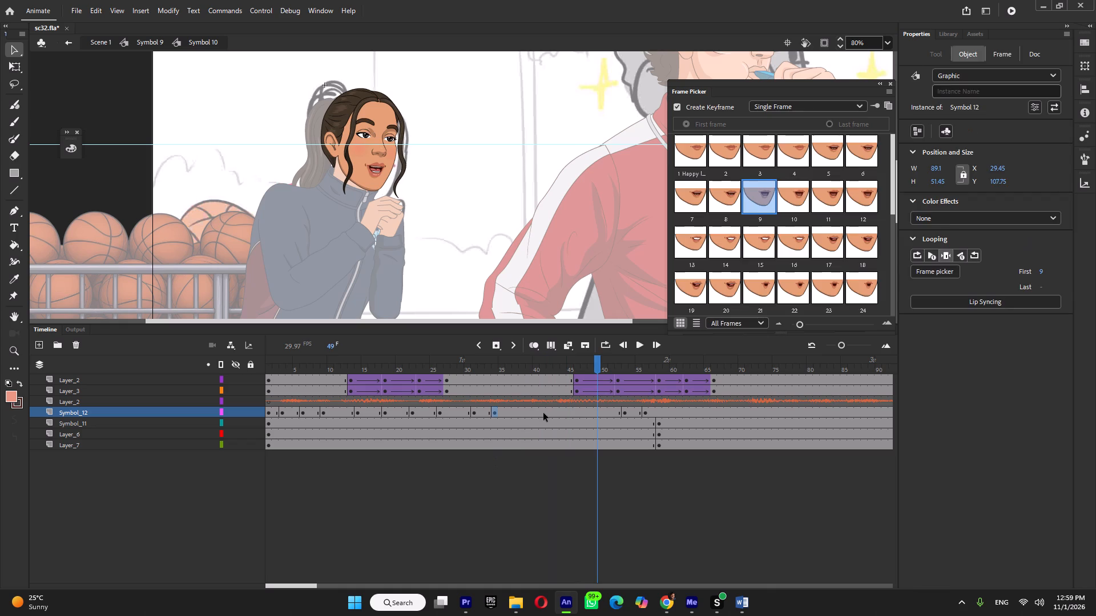
click(541, 412)
click(759, 241)
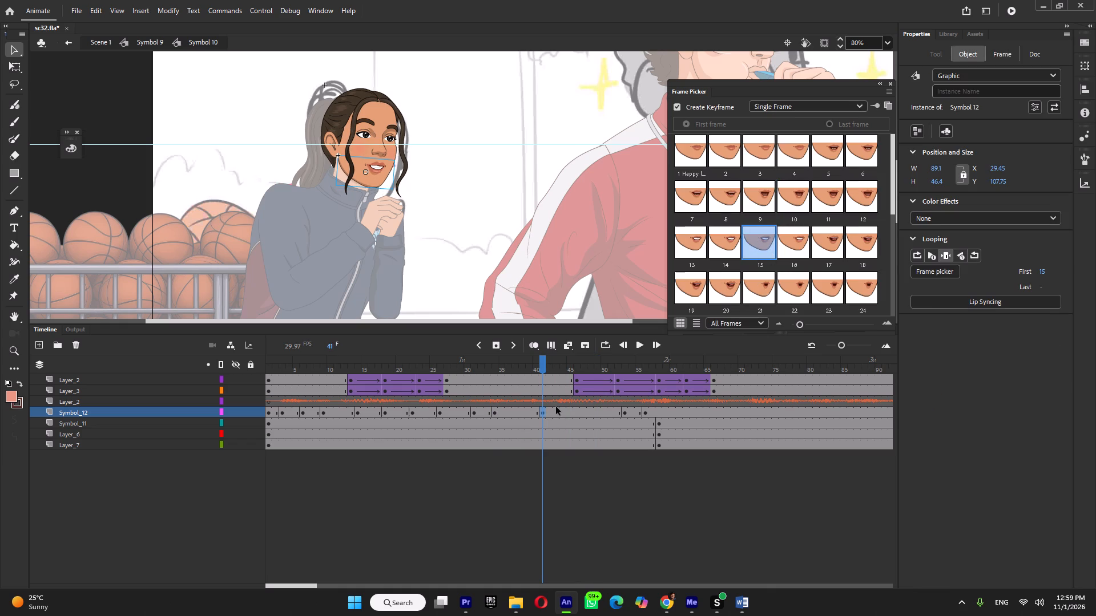
click(573, 411)
click(703, 149)
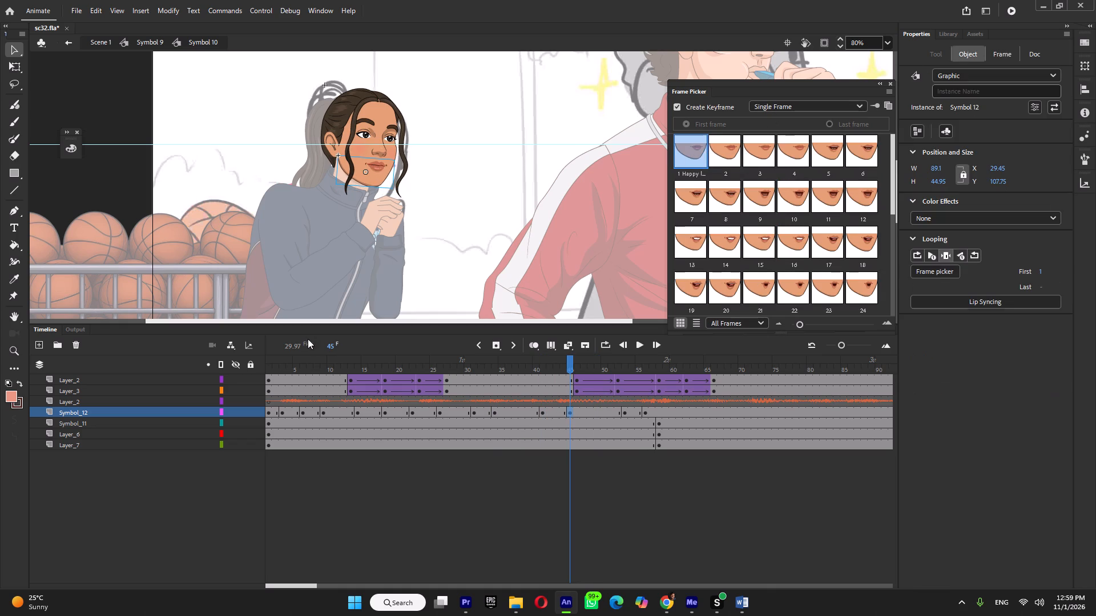
Replay Symbol_12's lip sync from the start through the mid-50s frames, checking mouth timing against the audio.
drag(298, 362, 221, 374)
key(Return)
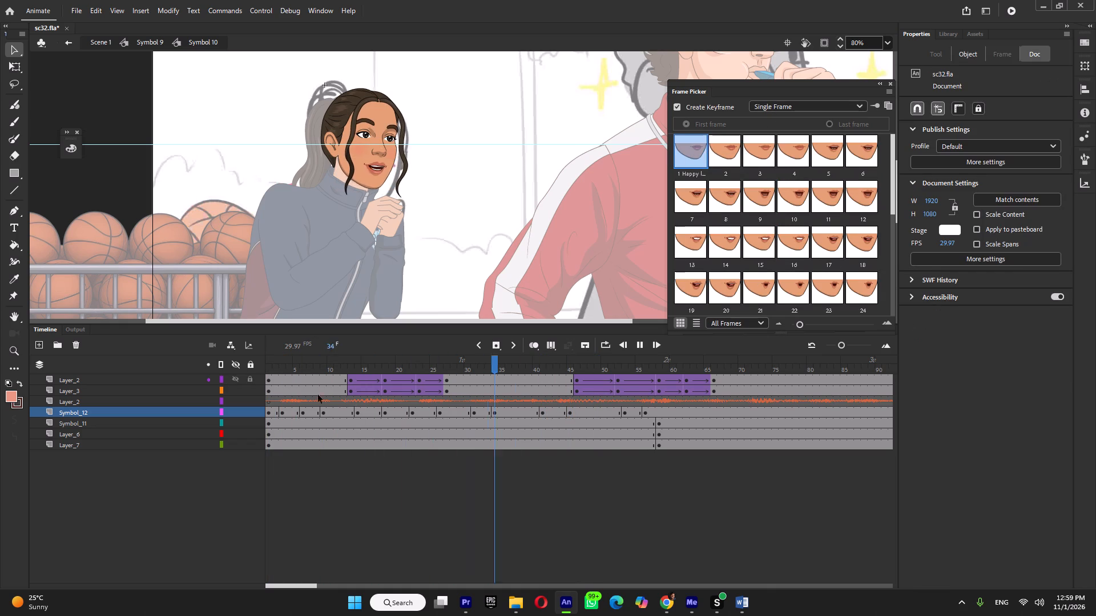
key(Return)
click(469, 362)
key(Return)
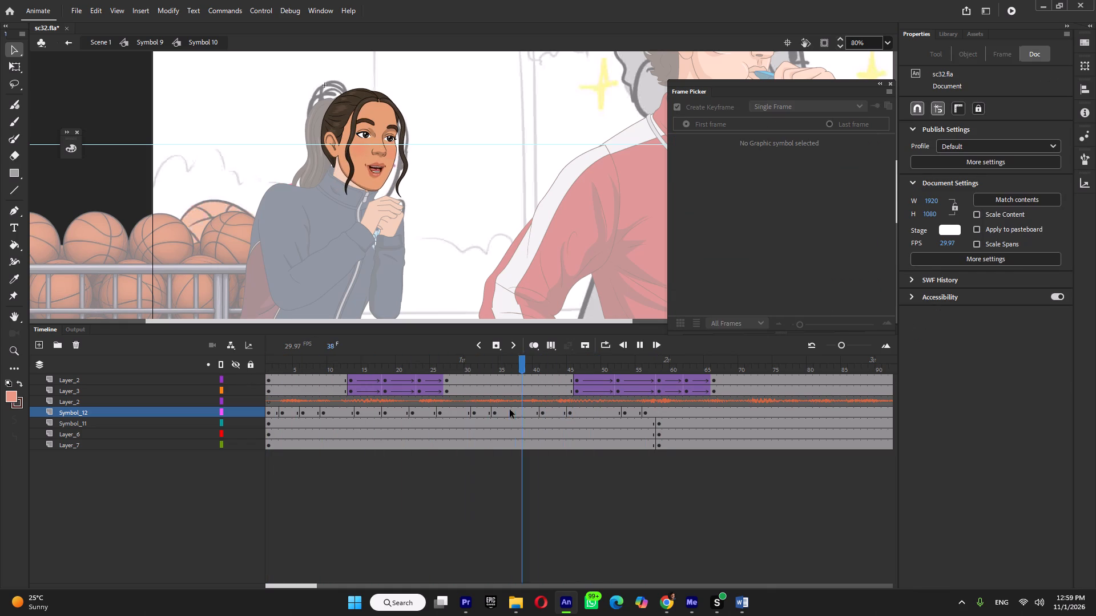
key(Return)
click(549, 361)
key(Return)
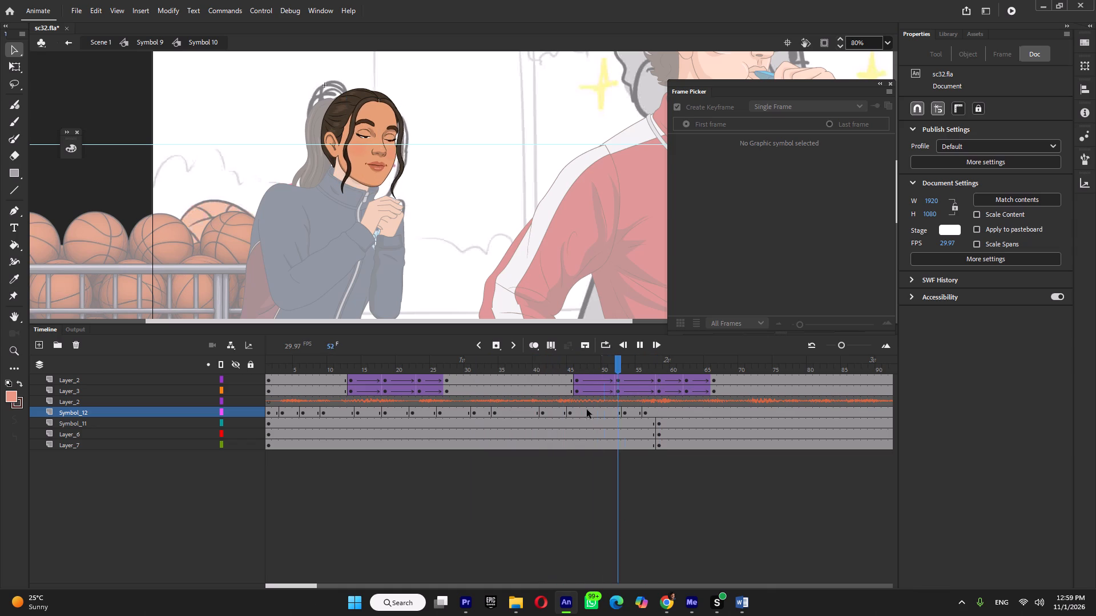
key(Return)
click(598, 407)
key(Return)
key(Return)
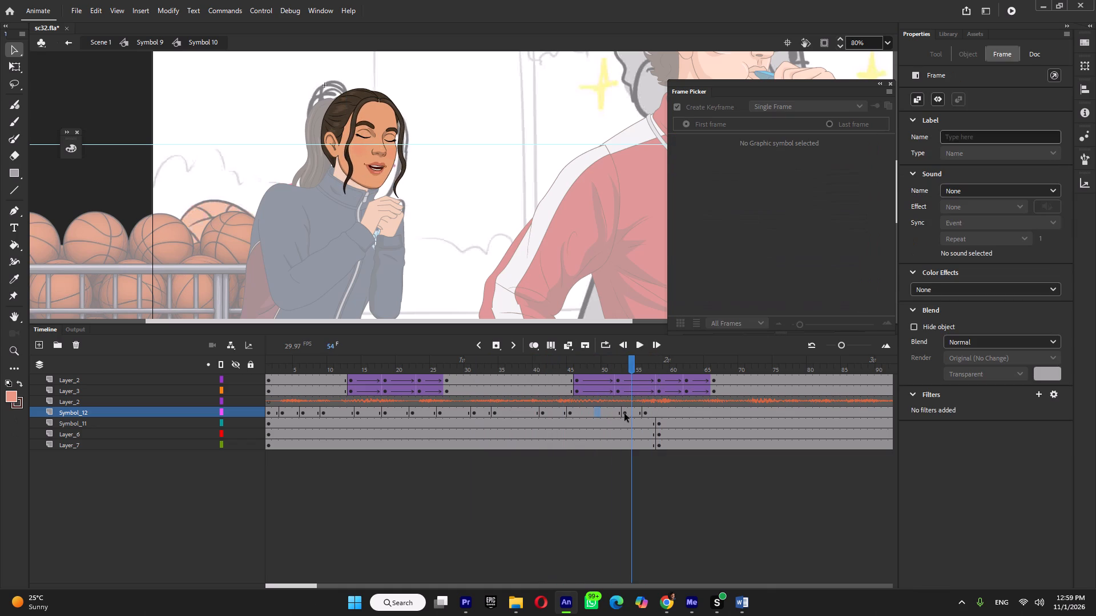
Change Symbol_12's mouth at frame 56 to shape 23, checking against the audio.
click(624, 414)
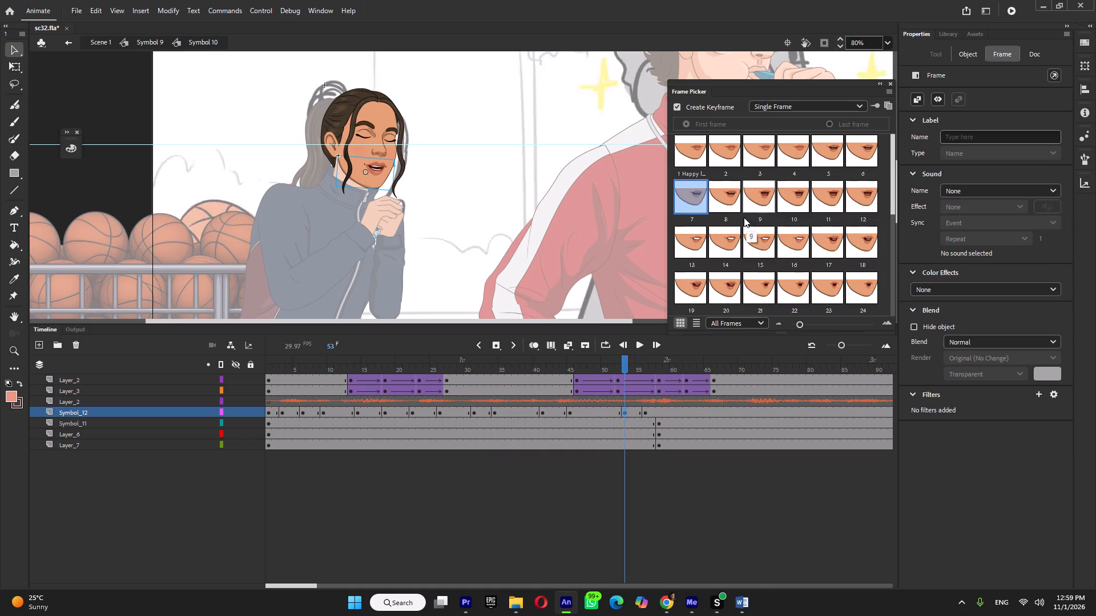
click(646, 408)
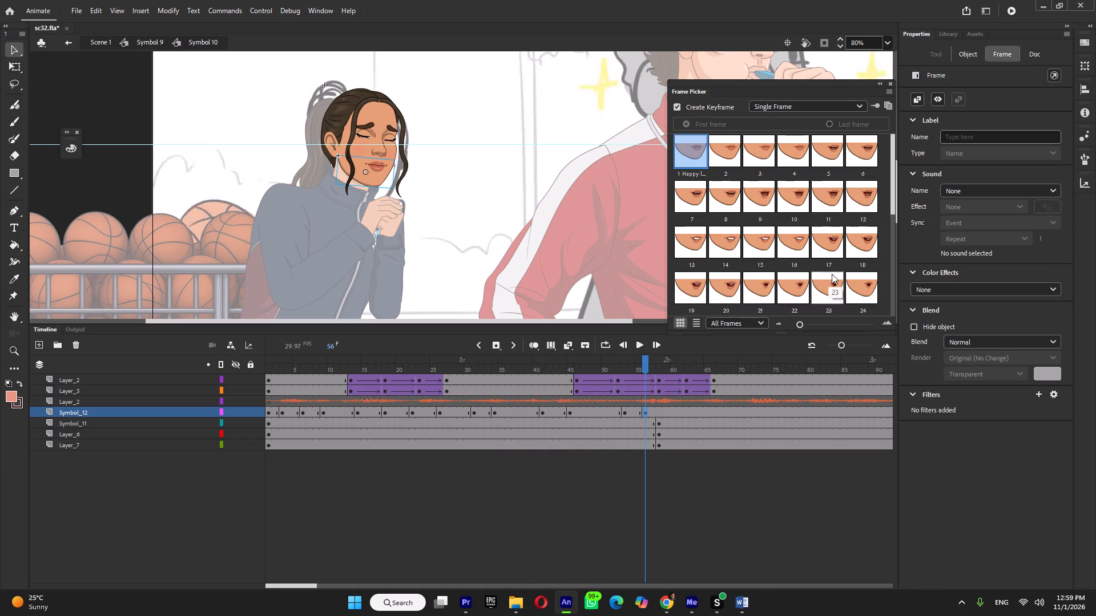
click(833, 290)
key(Return)
key(Return)
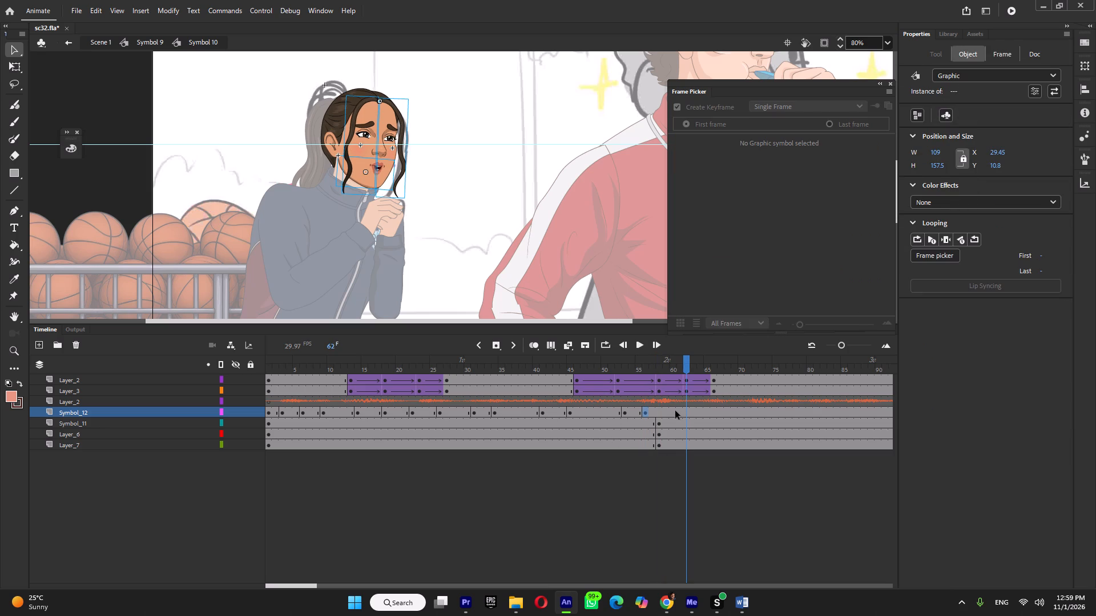
Replay the lip sync, move Symbol_12's frame 53 mouth keyframe to frame 51 and change its mouth to shape 15.
drag(597, 360, 437, 389)
key(Return)
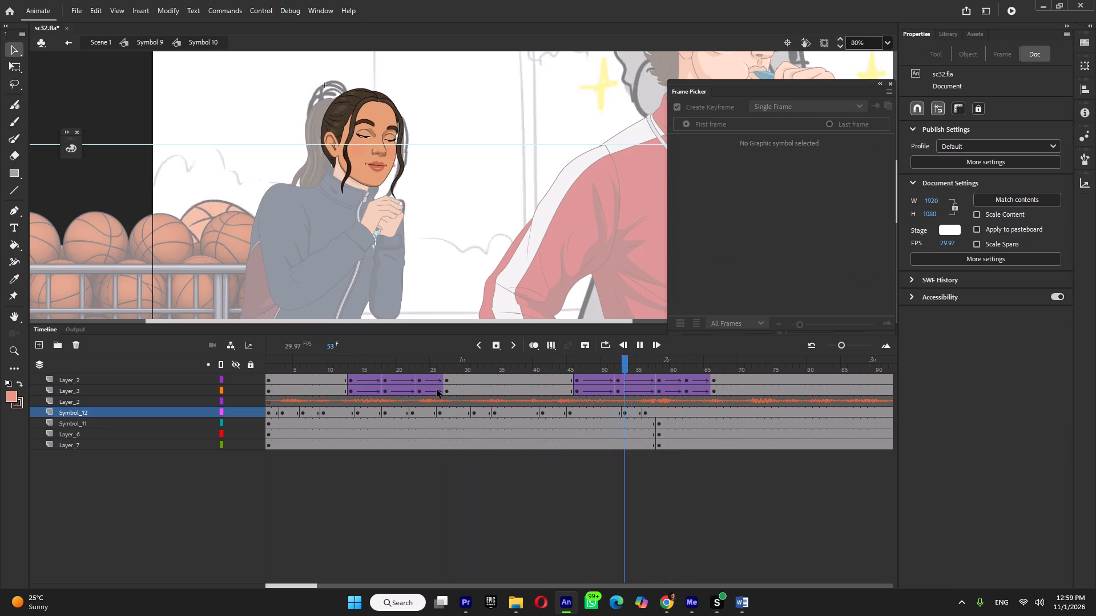
key(Return)
click(603, 412)
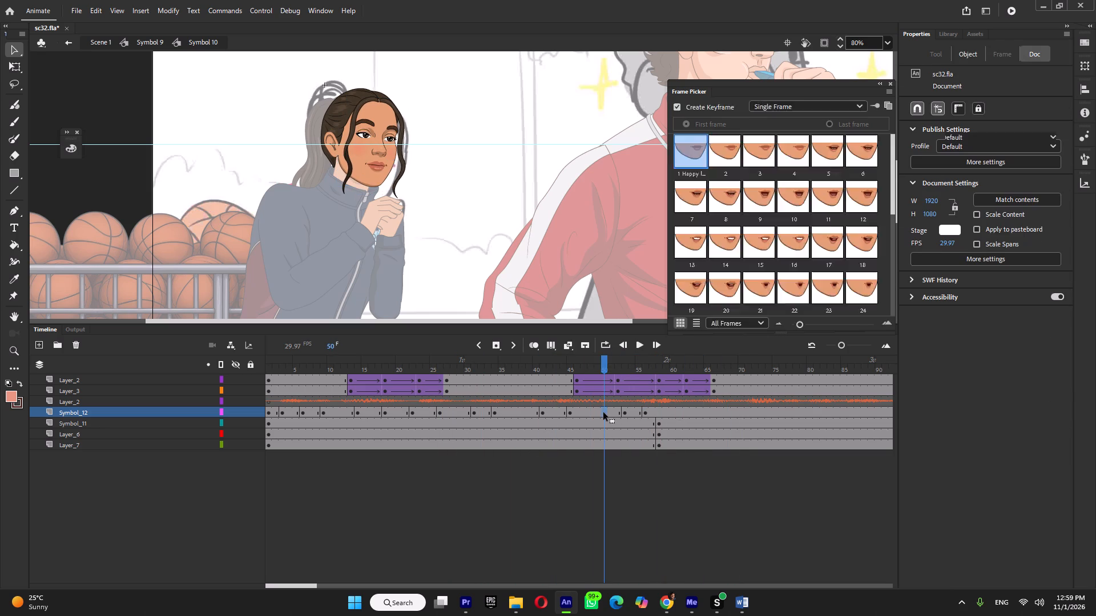
key(Return)
key(Return)
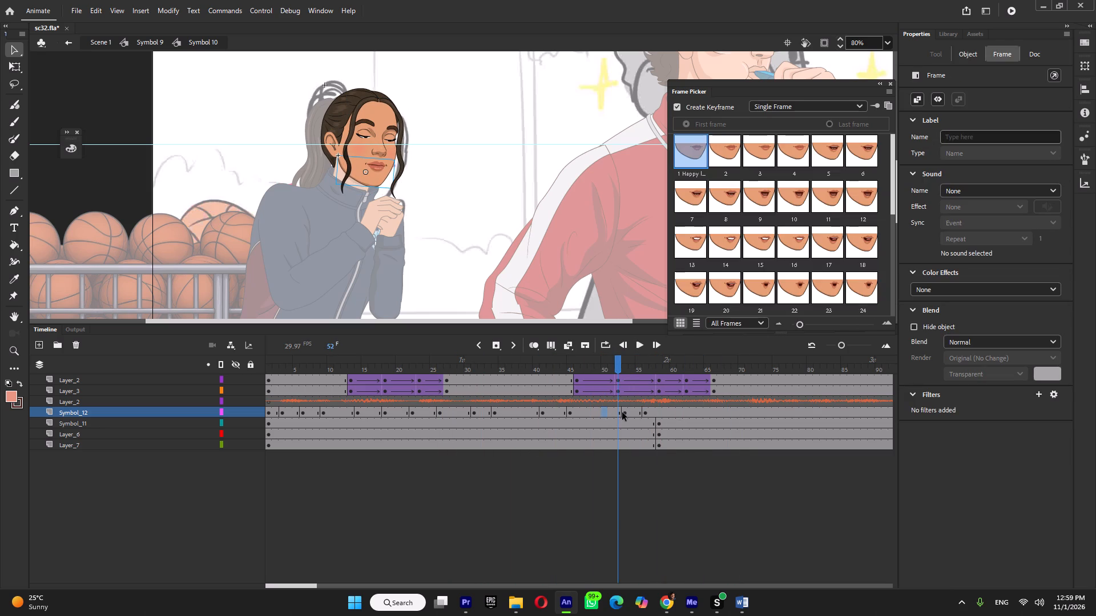
click(623, 412)
drag(627, 412, 614, 414)
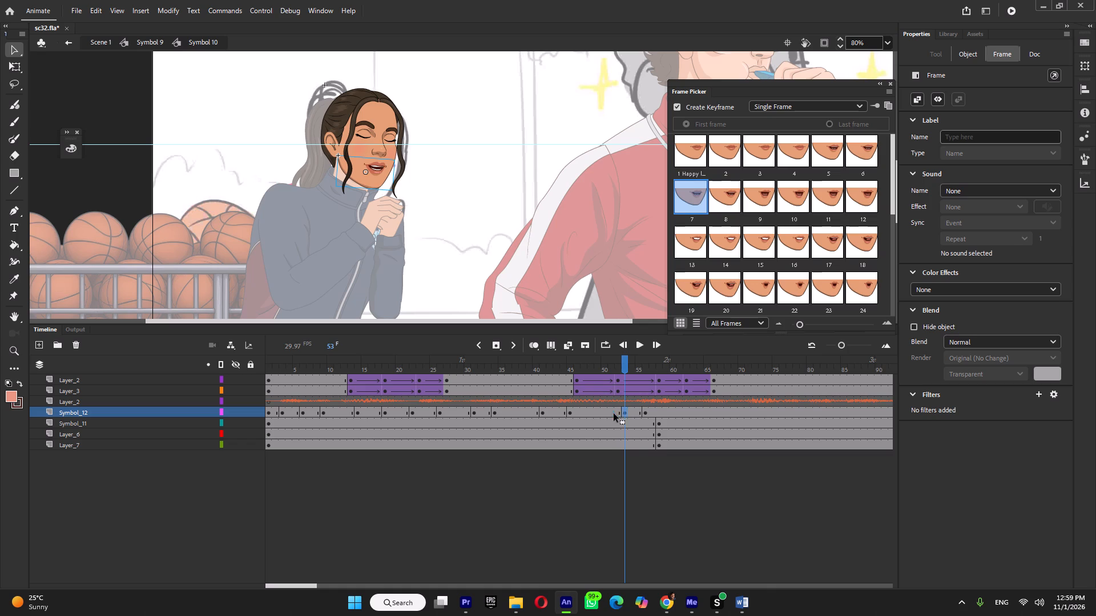
click(759, 246)
Move Symbol_12's frame 56 mouth keyframe to frame 54 and replay the section against the audio.
click(650, 411)
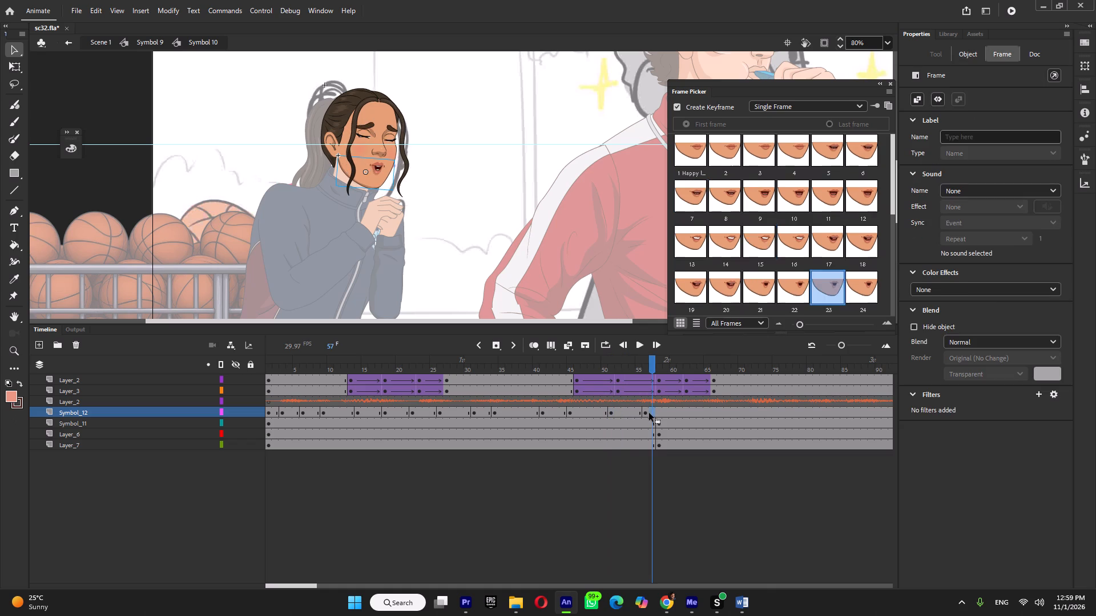
click(646, 414)
drag(644, 411, 634, 412)
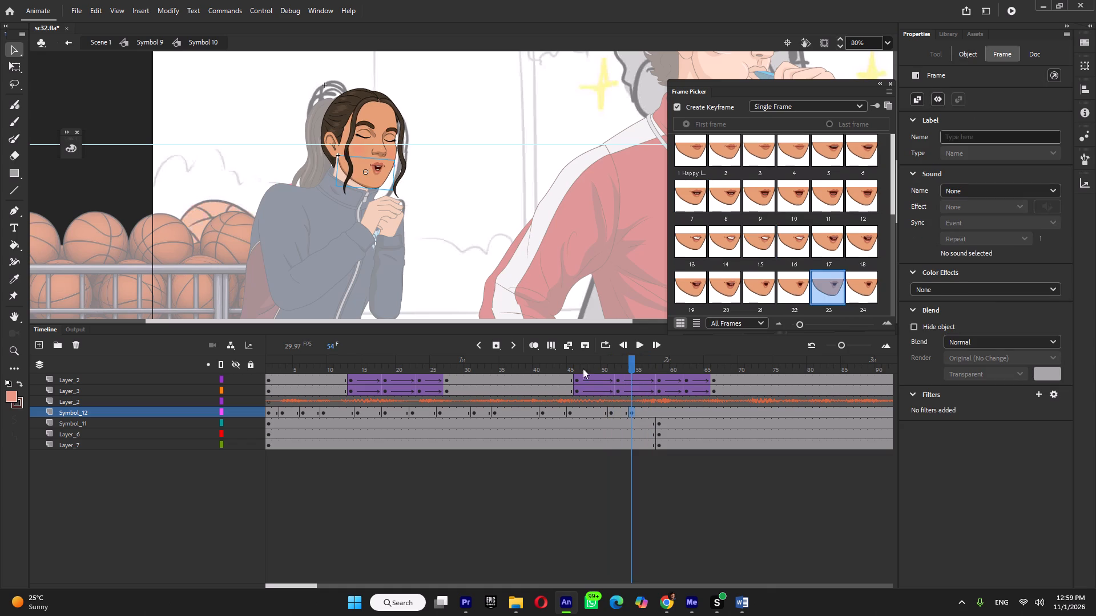
click(537, 358)
key(Return)
key(Return)
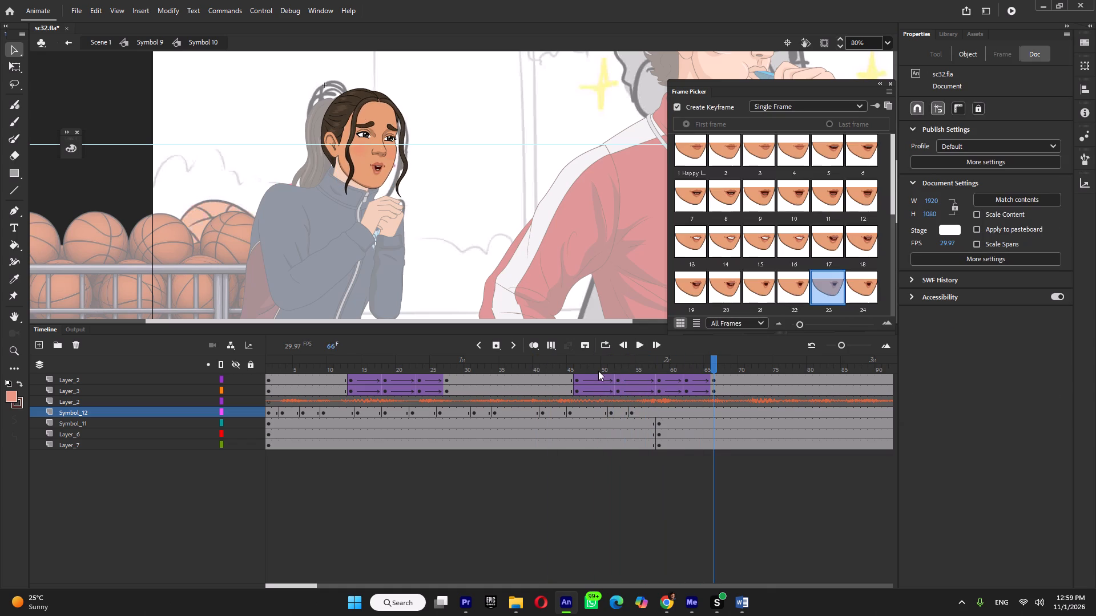
Shift Symbol_12's mouth keyframes at frames 41 and 45 one frame earlier, to 40 and 44, and replay from the start.
drag(542, 369, 396, 383)
key(Return)
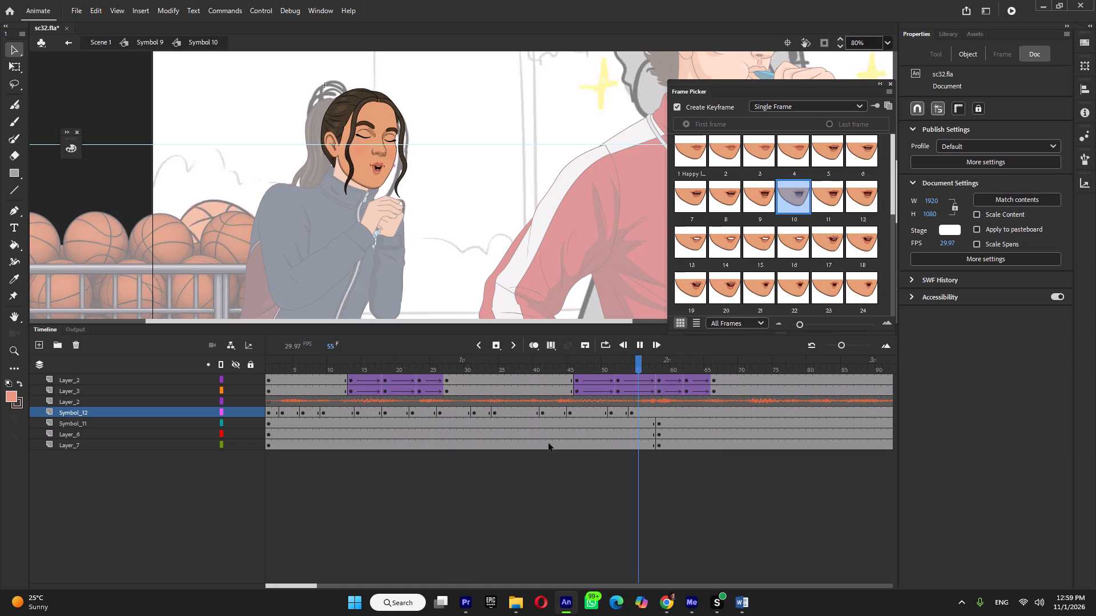
key(Return)
drag(542, 413, 569, 413)
drag(559, 413, 551, 413)
click(541, 430)
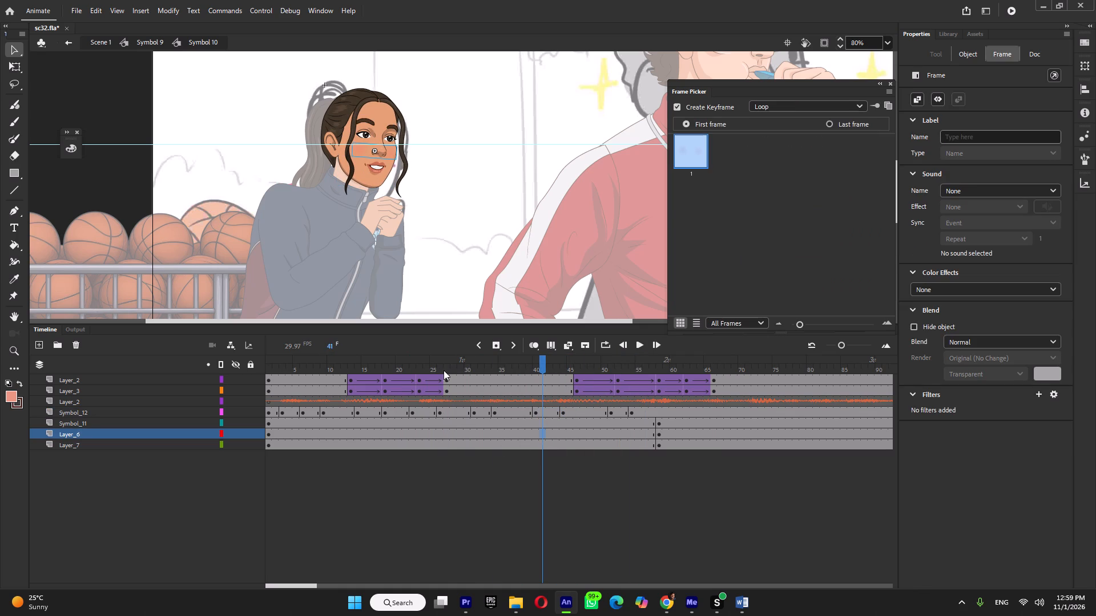
drag(444, 363, 104, 373)
key(Return)
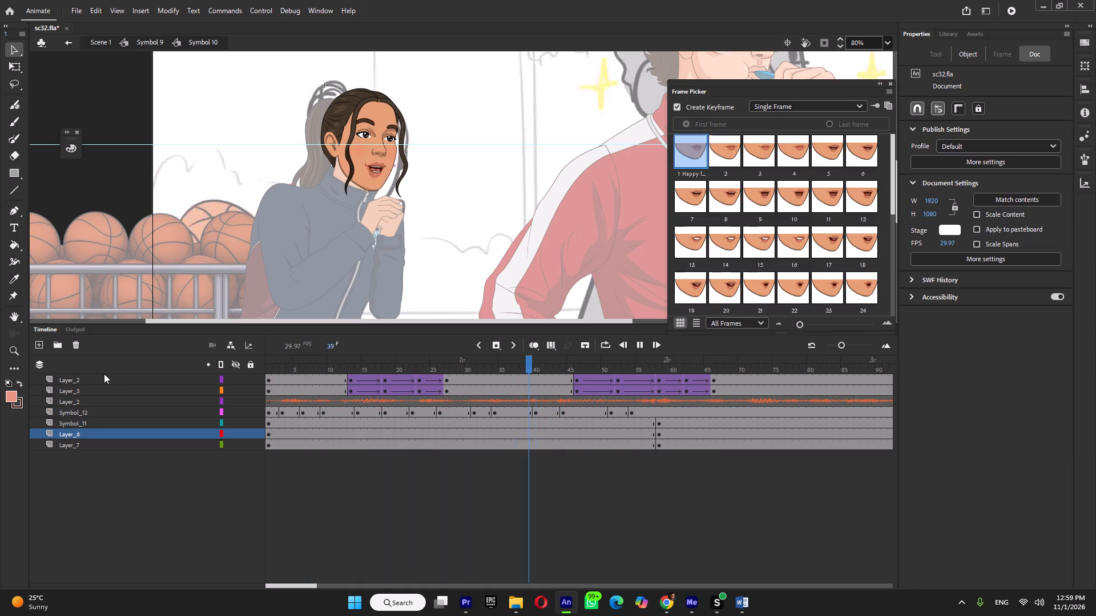
key(Return)
Key Symbol_12's mouth with shape 2 at frame 58, checking against the audio.
click(609, 355)
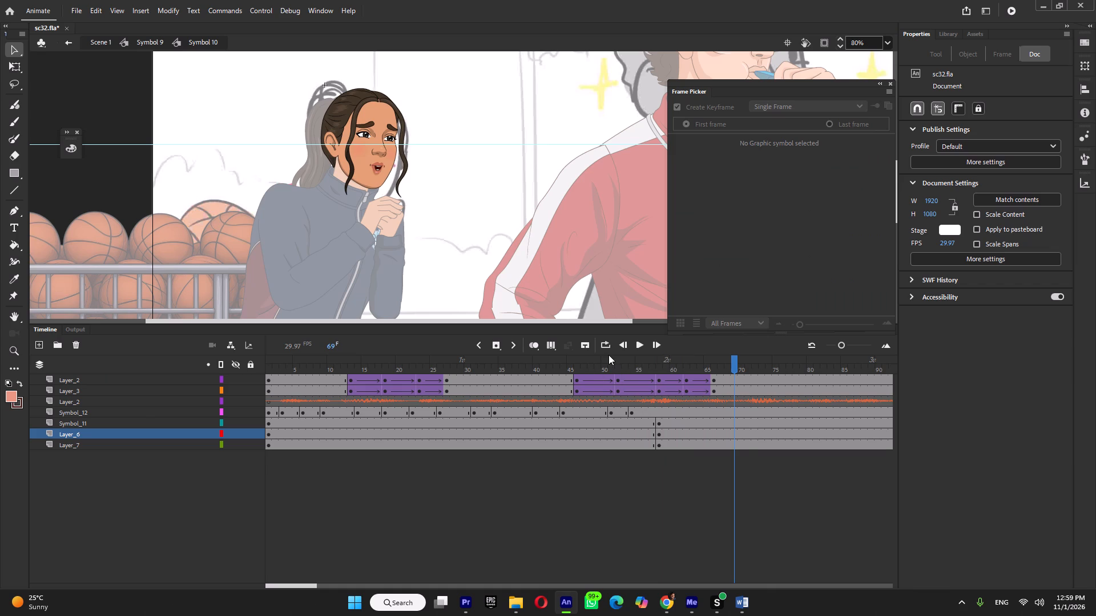
key(Return)
click(582, 358)
key(Return)
key(Return)
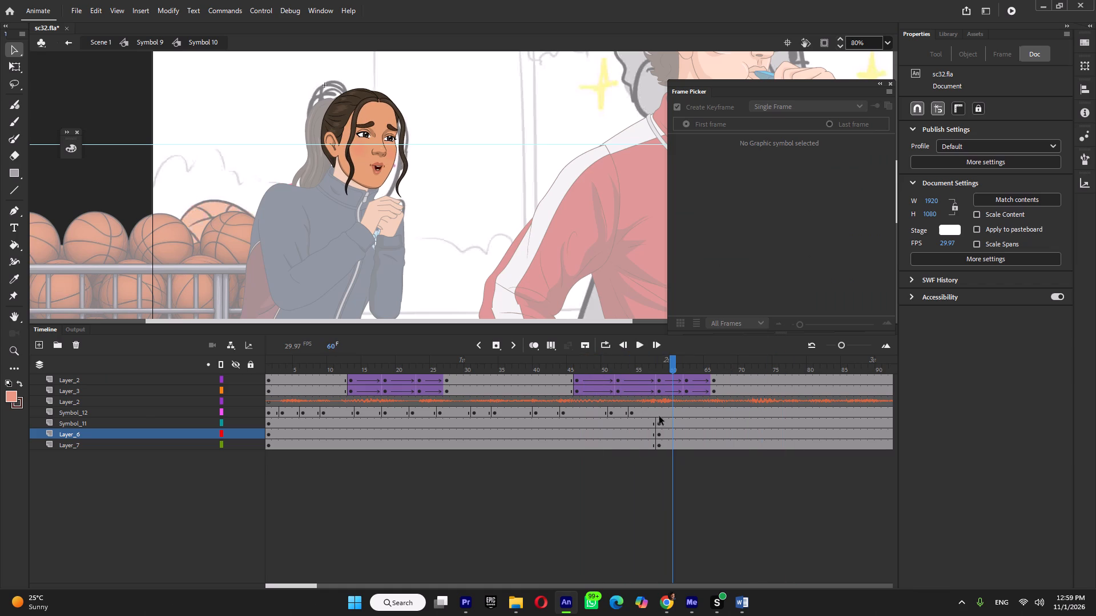
click(656, 414)
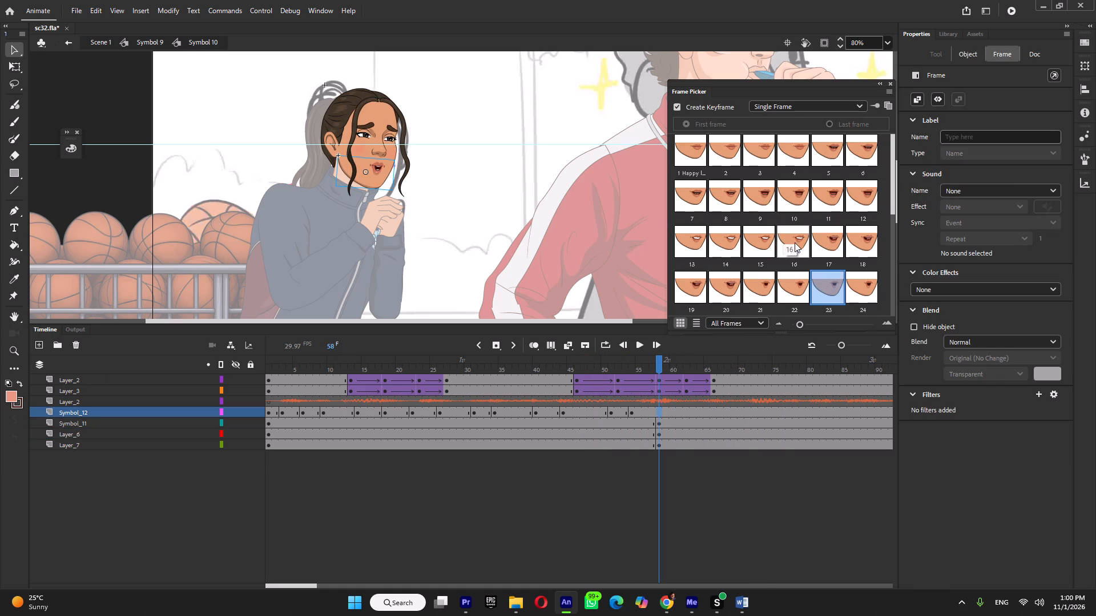
click(731, 159)
key(Return)
key(Return)
Key Symbol_12's mouth with shape 23 at frame 61 and shape 2 at frame 65, checking against the audio.
click(680, 414)
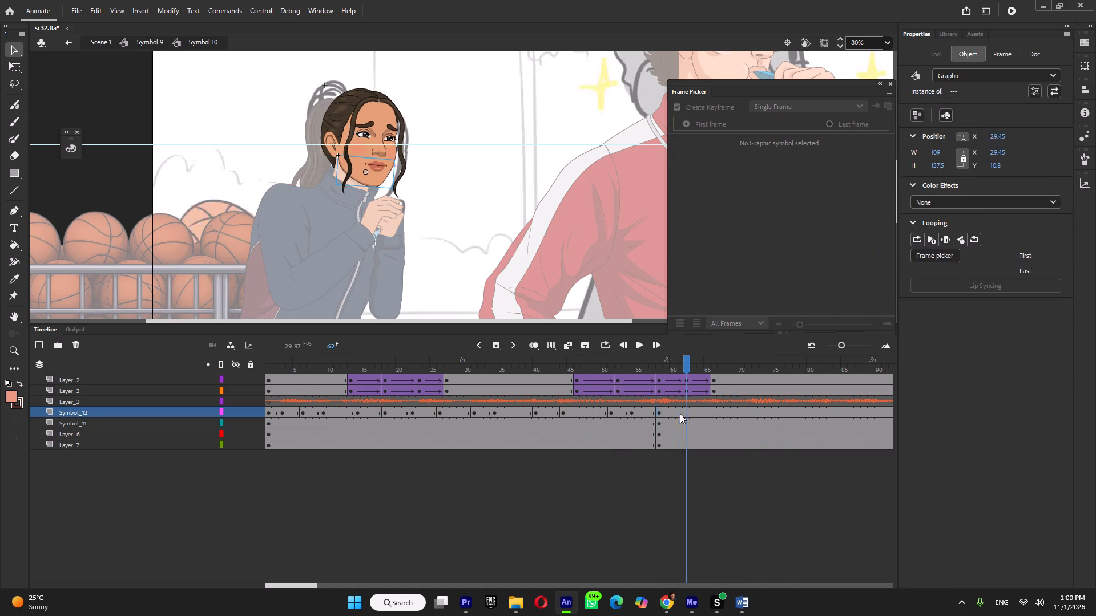
click(818, 290)
key(Return)
key(Return)
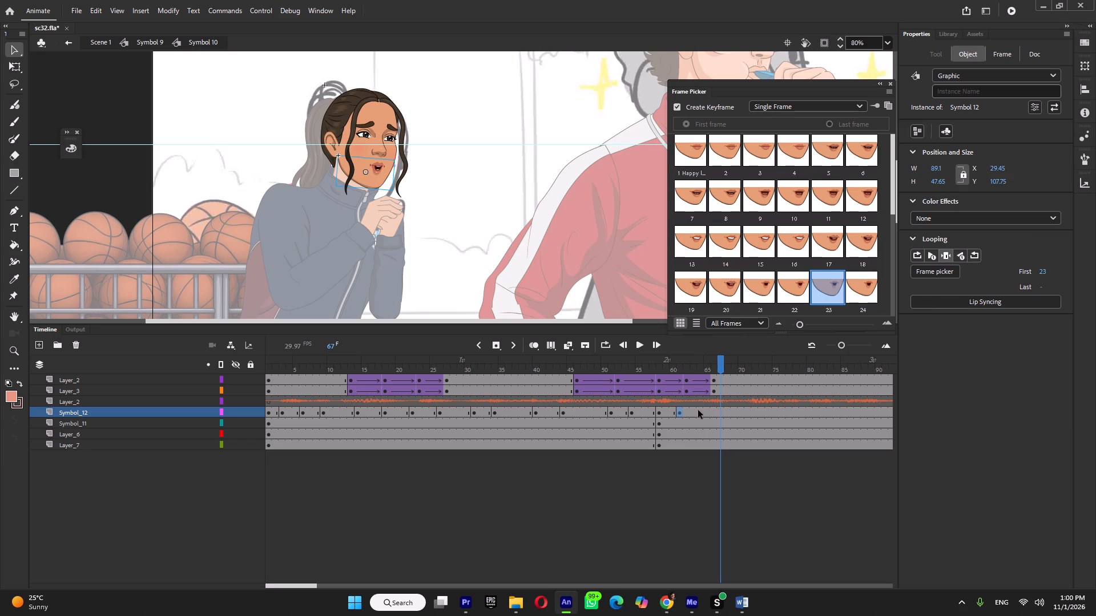
click(708, 410)
click(719, 153)
key(Return)
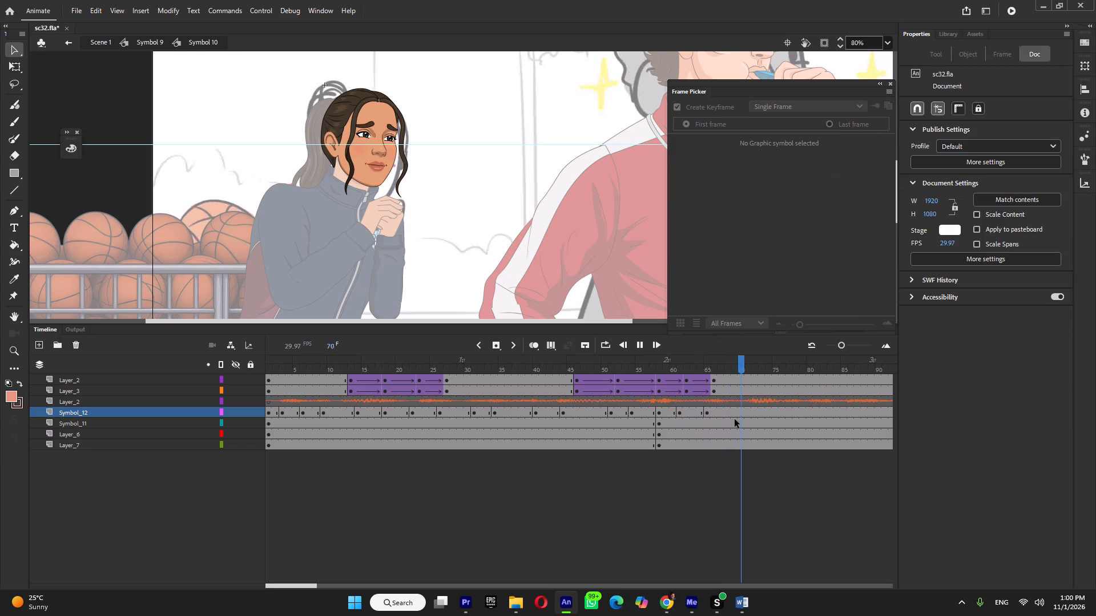
key(Return)
click(708, 415)
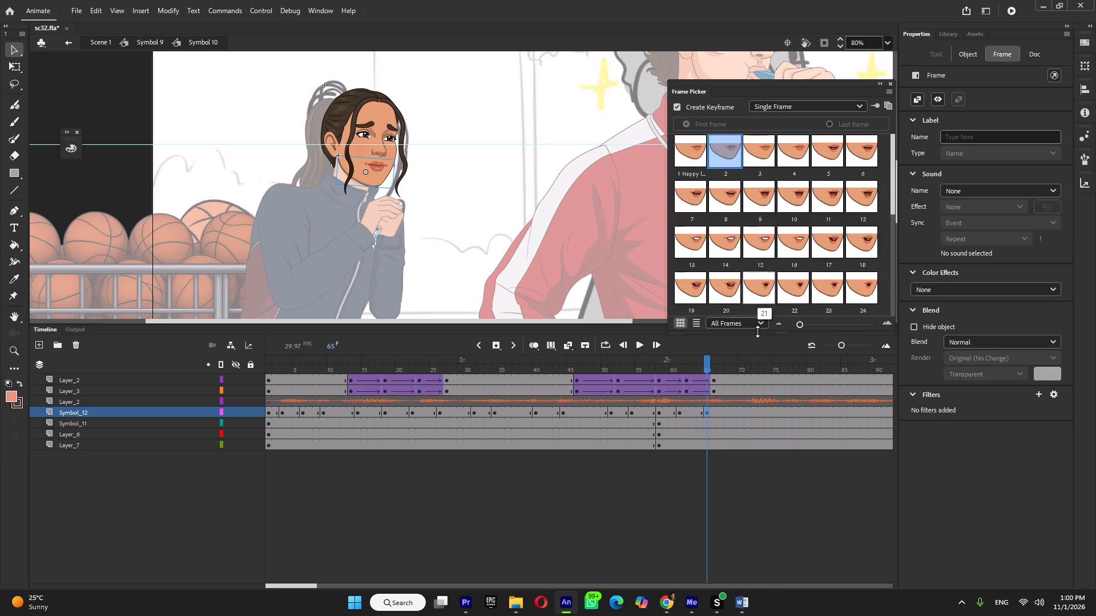
Key Symbol_12's mouth with shape 15 at frame 68 and shape 10 at frame 72, checking against the audio.
click(730, 412)
click(766, 243)
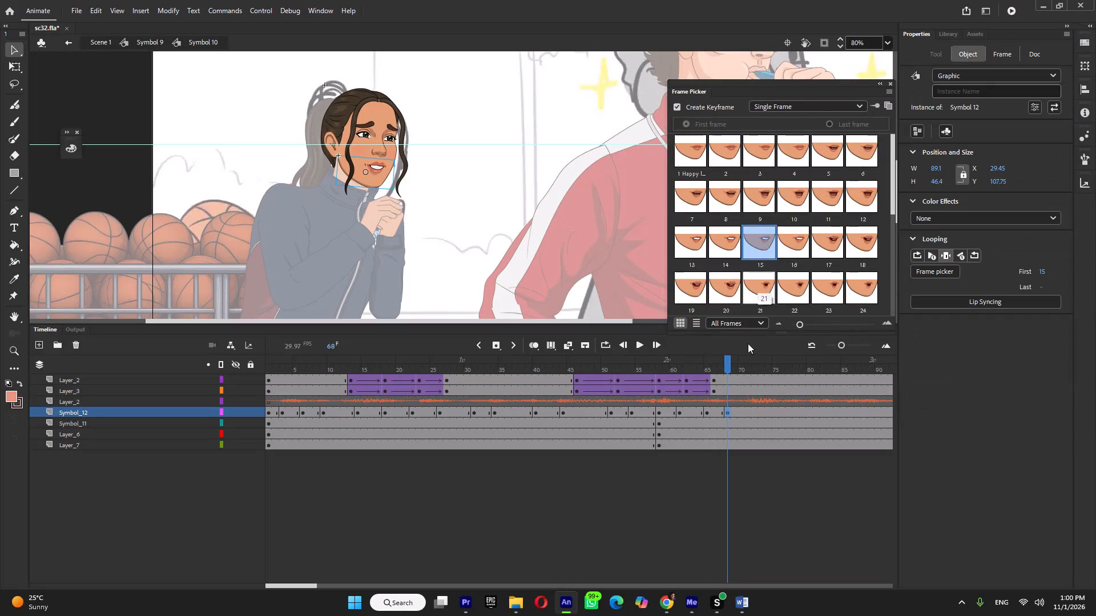
click(753, 414)
click(792, 204)
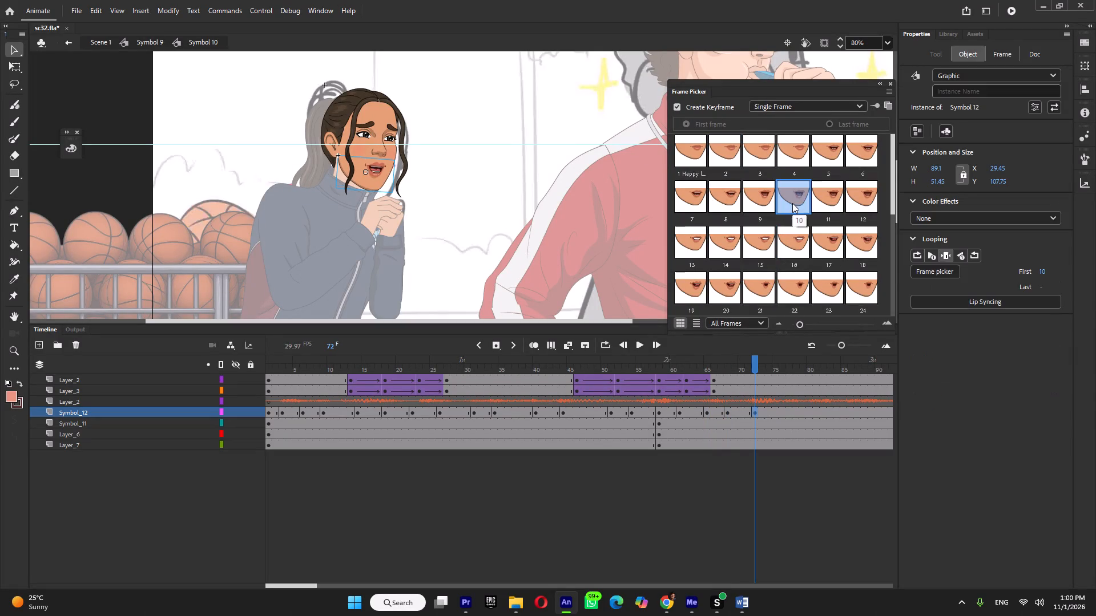
key(Return)
key(Return)
Key Symbol_12's mouth with shape 1, Happy lips, at frame 78 and replay the surrounding frames against the audio.
click(797, 414)
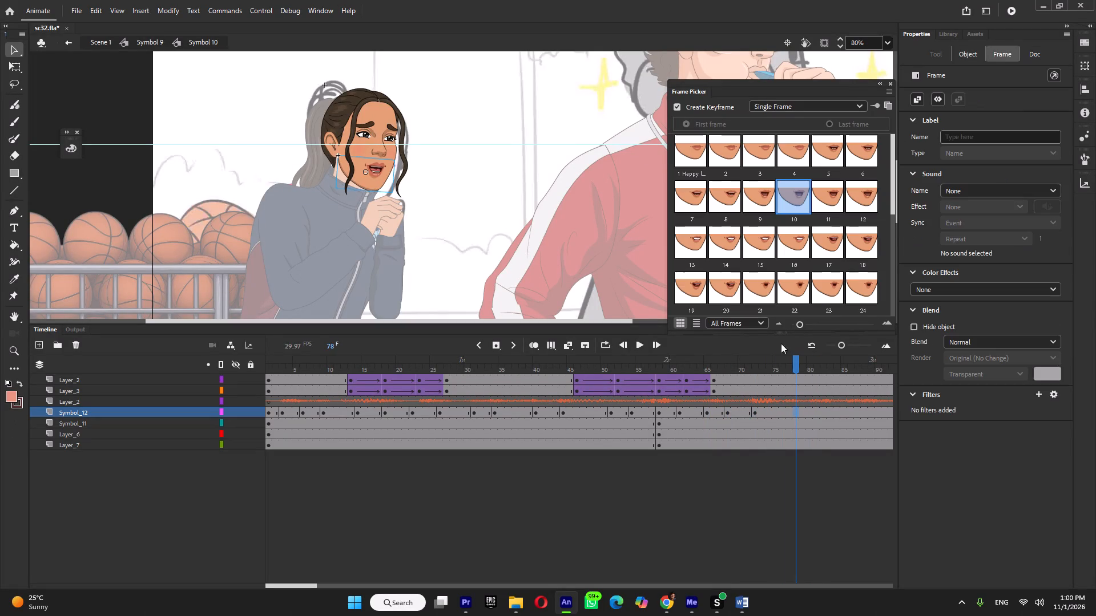
click(690, 147)
drag(703, 359, 863, 387)
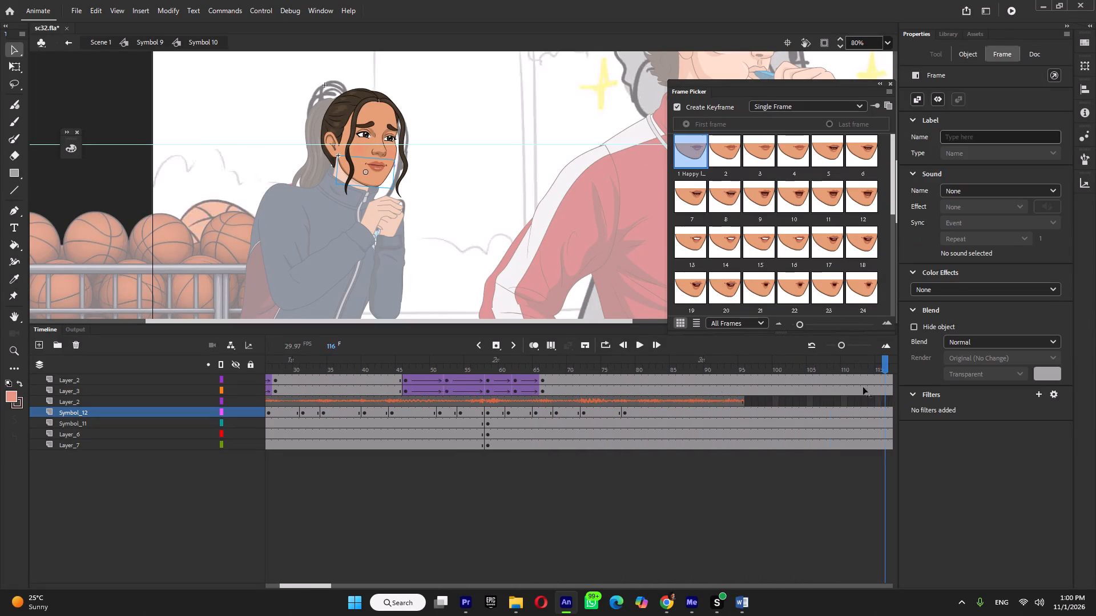
drag(863, 387, 308, 395)
key(Return)
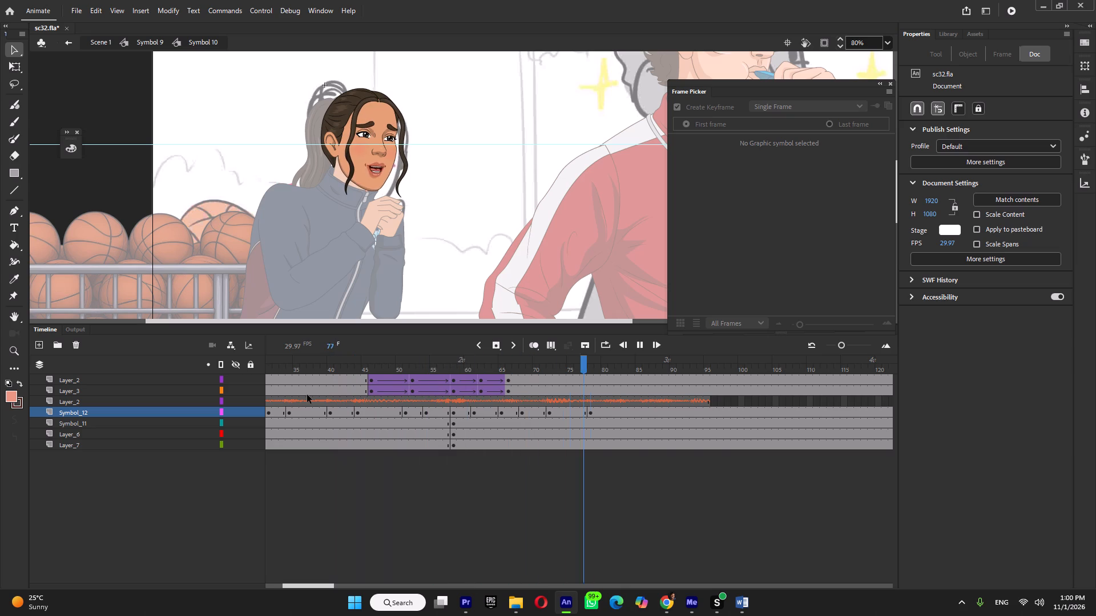
key(Return)
click(585, 368)
click(533, 362)
key(Return)
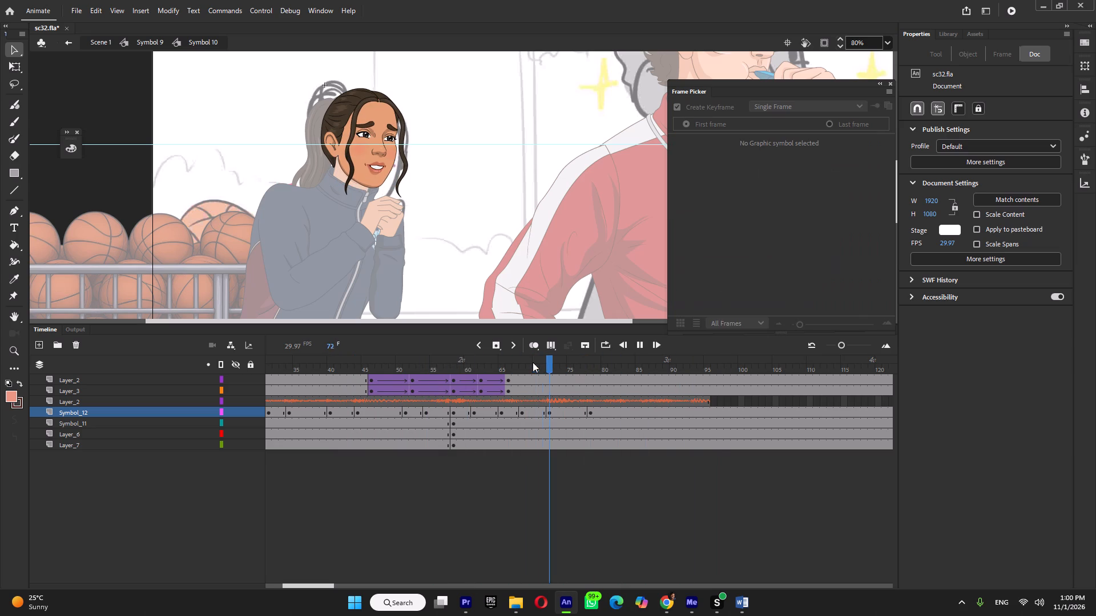
key(Return)
Key Symbol_12's mouth with shape 22 at frame 84 and shape 15 at frame 87, checking against the audio.
click(635, 414)
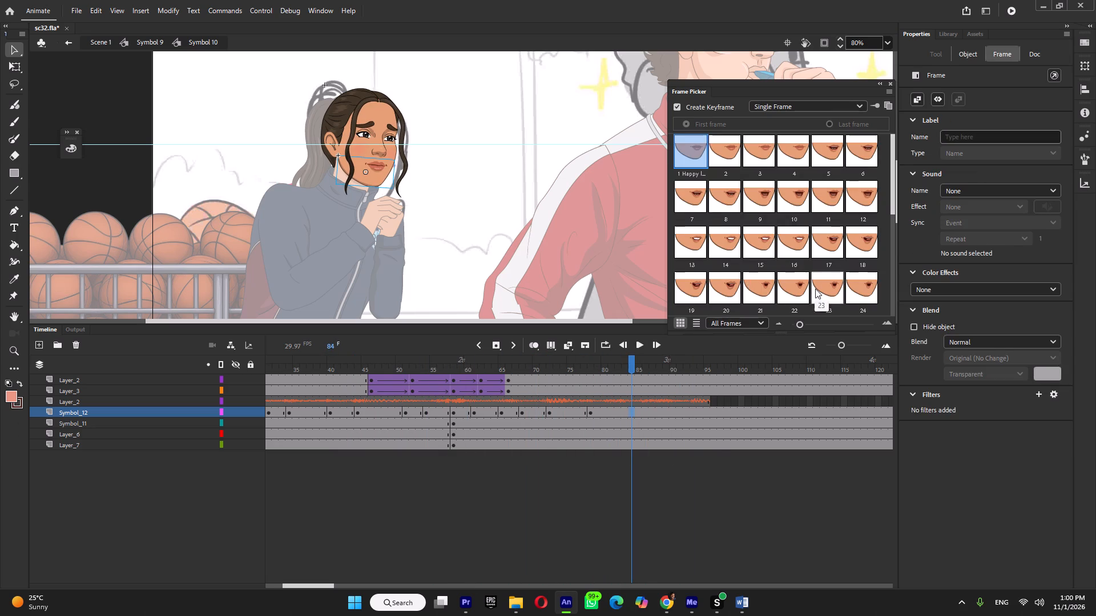
click(793, 286)
click(655, 411)
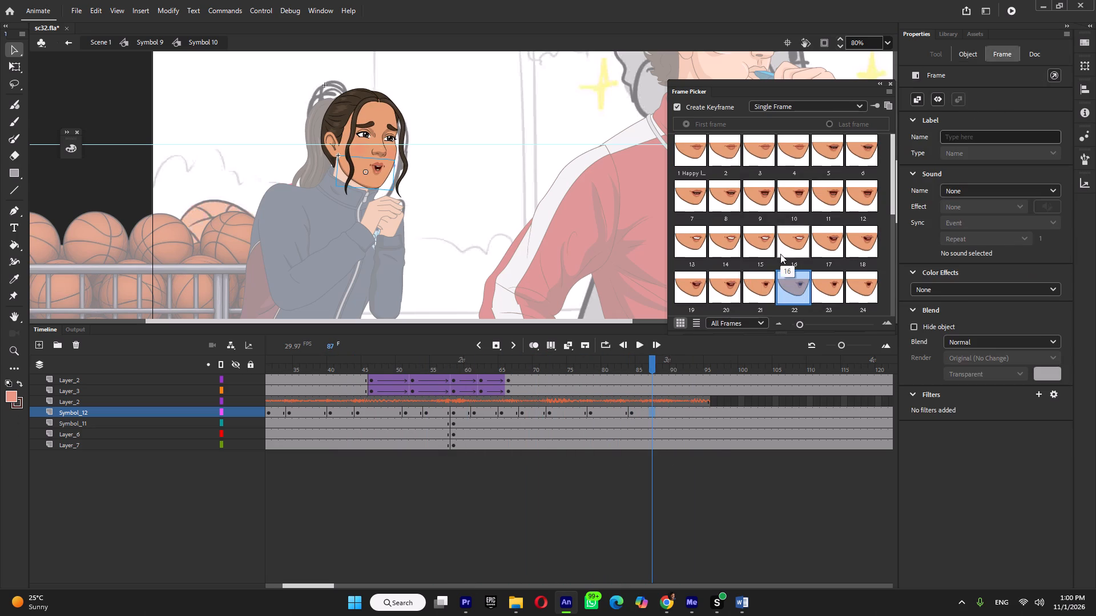
click(769, 254)
key(Return)
key(Return)
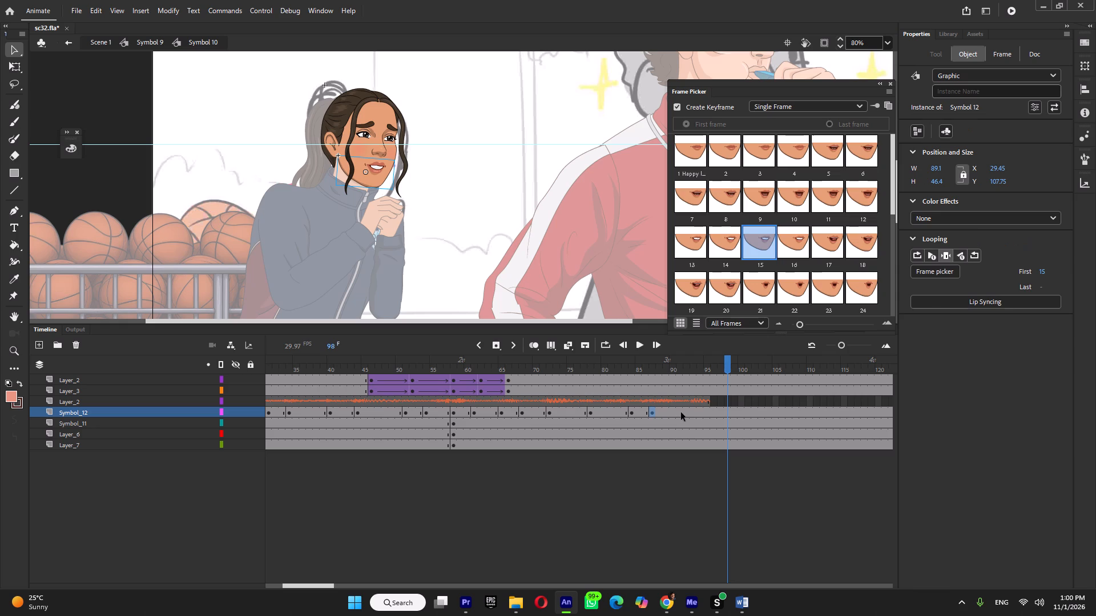
Key Symbol_12's mouth with shape 9 at frame 92 and return to Scene 1.
click(687, 412)
click(733, 206)
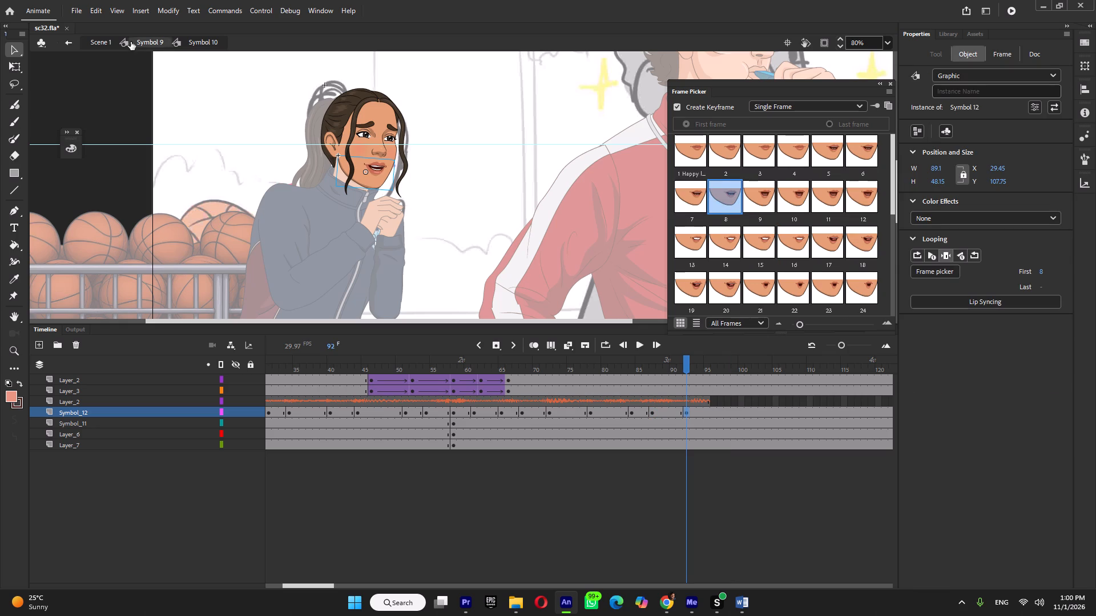
click(769, 201)
click(100, 42)
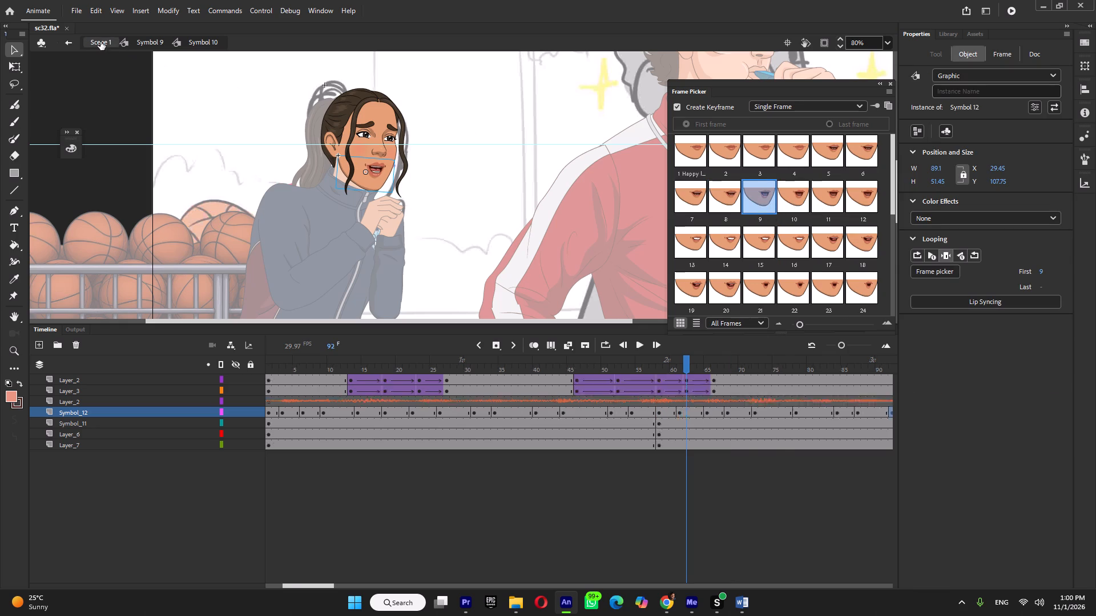
Save sc32.fla, play back the Scene 1 timeline to check the lip sync, and close the file.
ctrl+scroll(347, 241, down, 7)
key(ctrl+s)
key(Return)
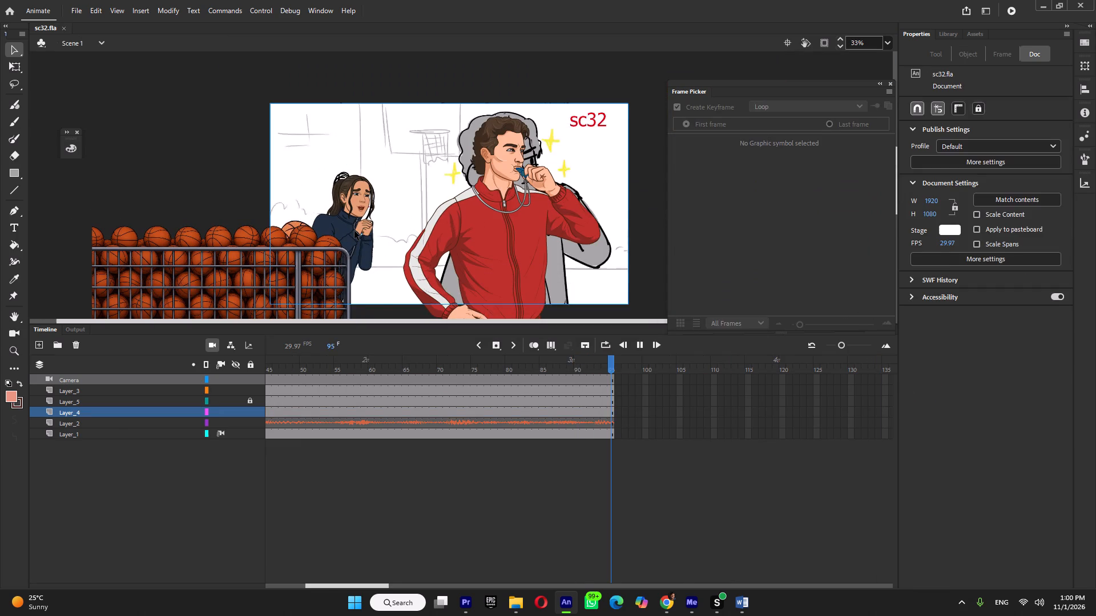
key(Return)
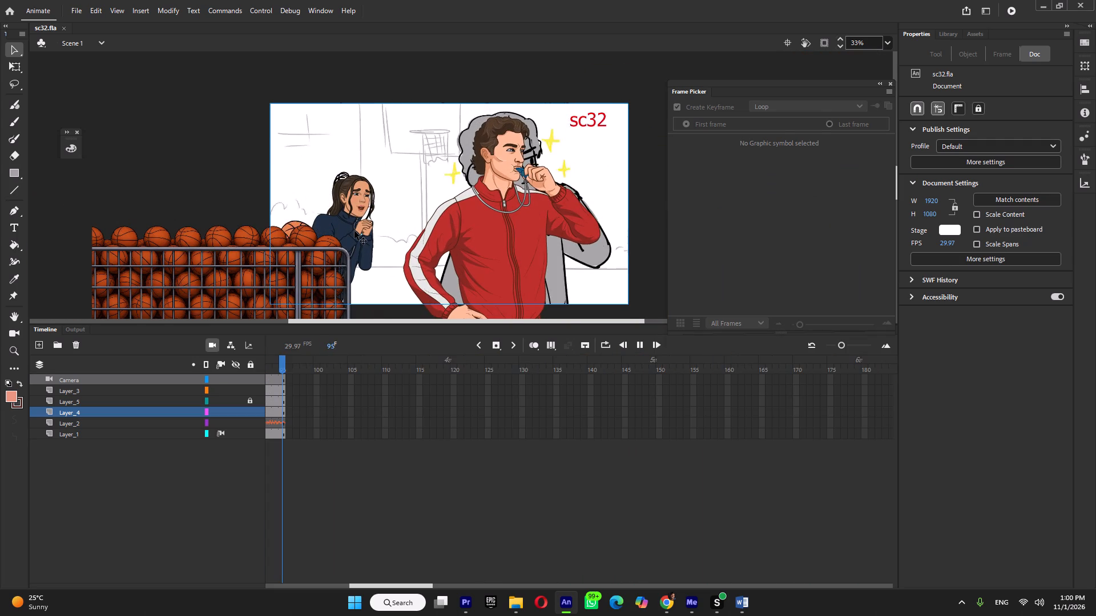
key(Return)
key(Return)
key(ctrl+s)
click(63, 29)
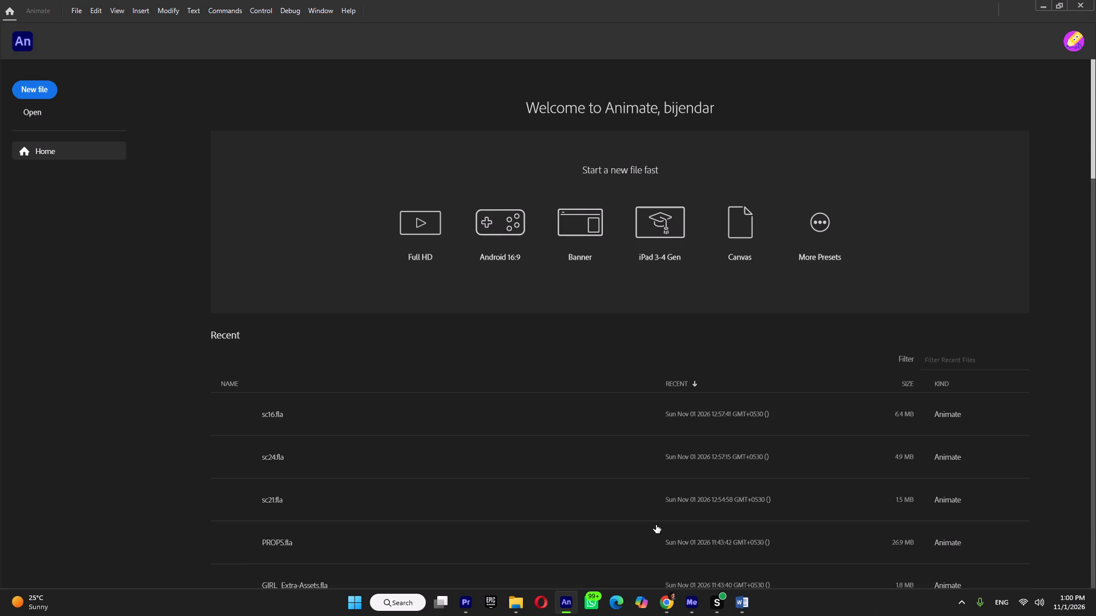
Switch to Dropbox Replay in Chrome and resolve the 0:13.053 comment about the girl's lip sync.
click(659, 601)
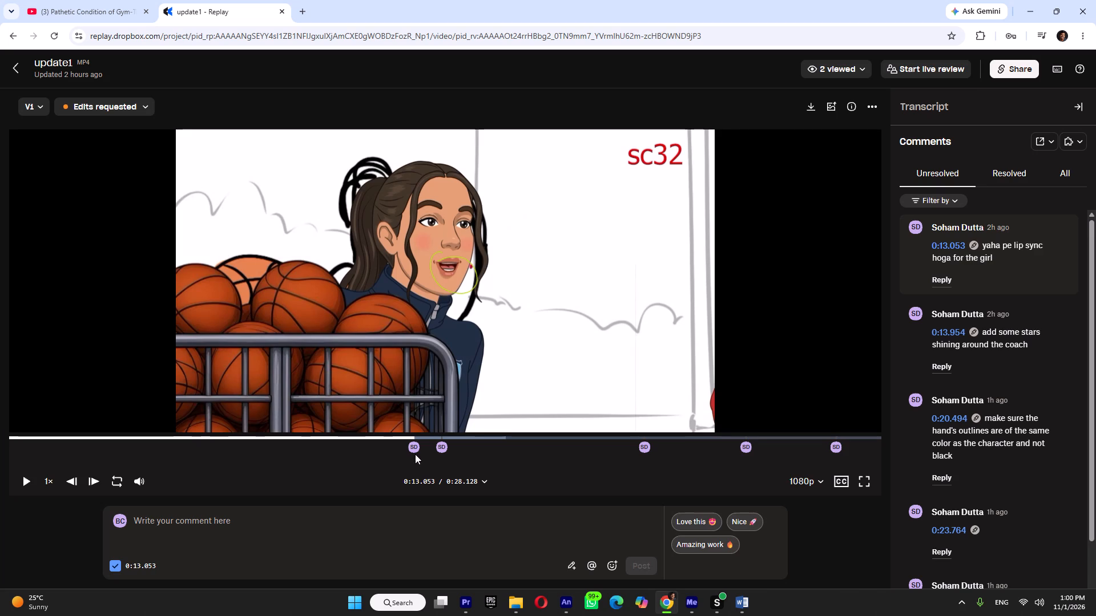
click(415, 452)
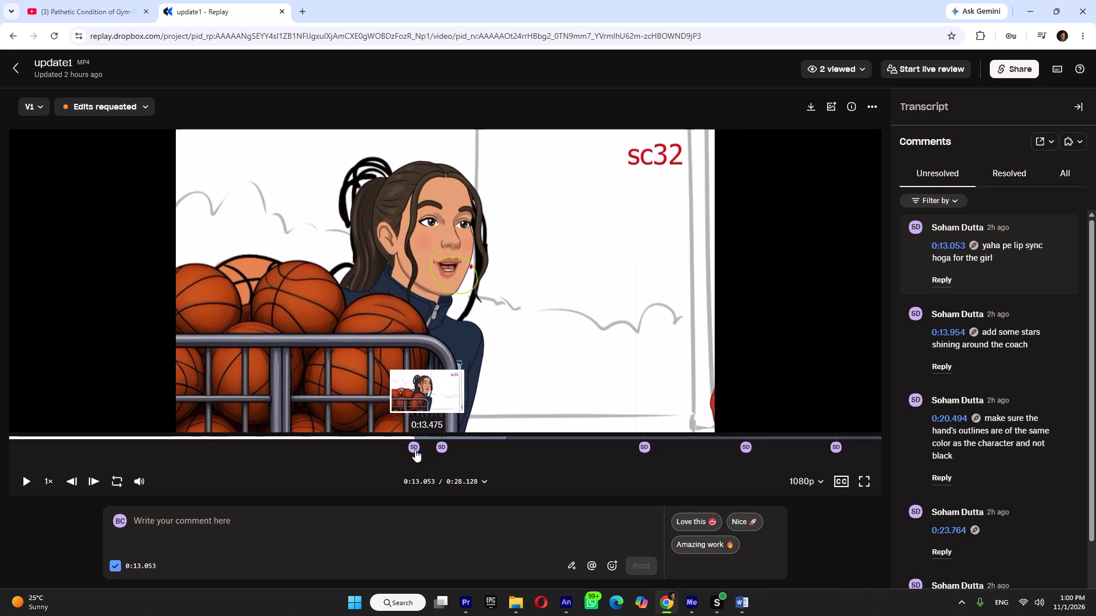
click(415, 449)
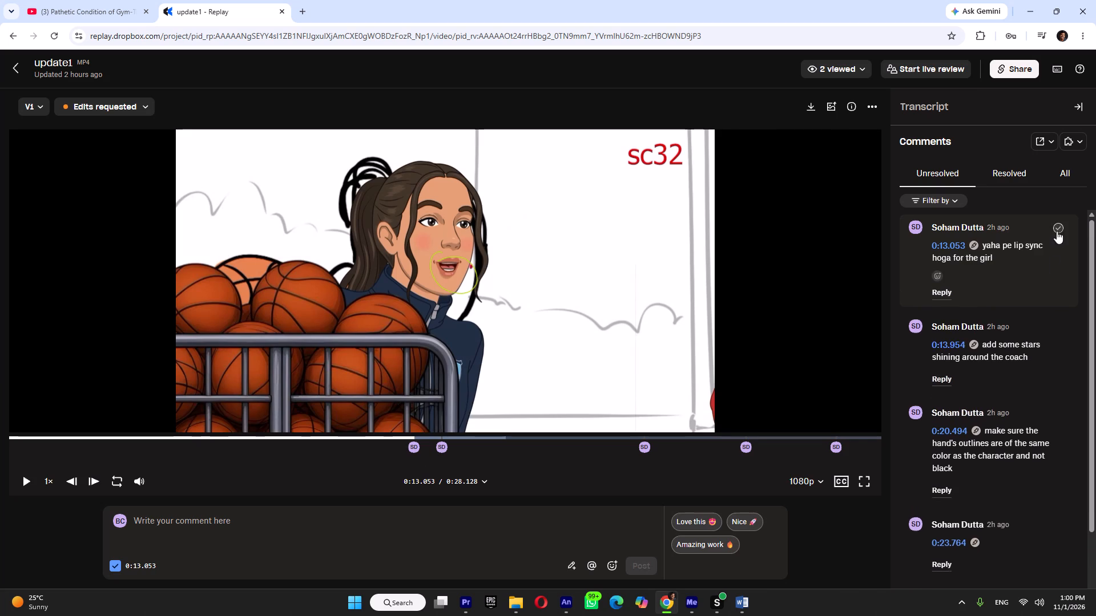
click(1057, 231)
Switch back to Animate and reopen sc32.fla from the recent files.
click(563, 607)
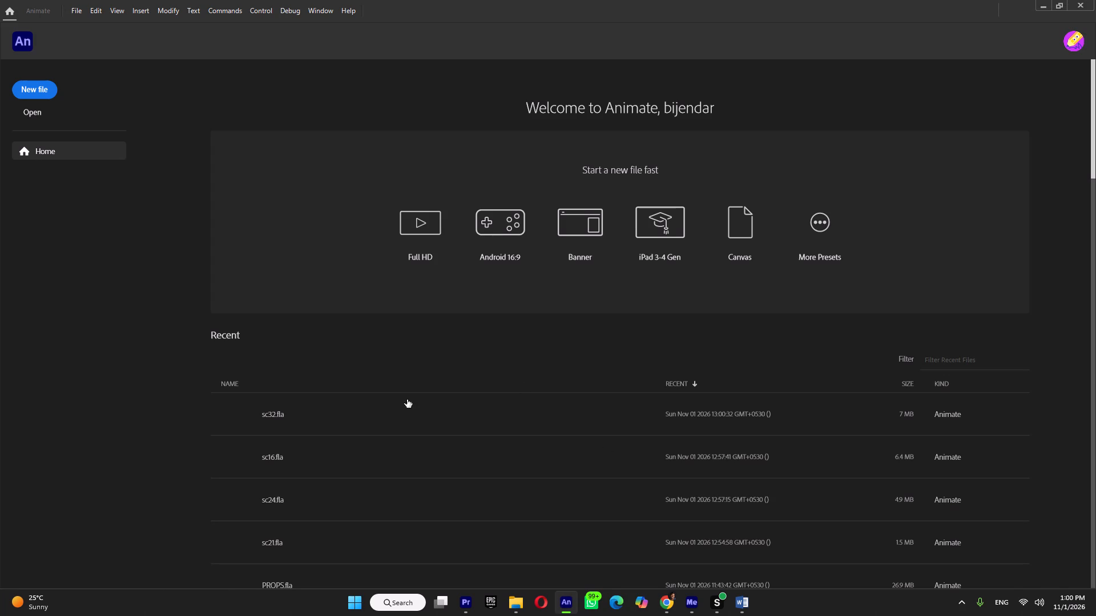
click(323, 408)
In File Explorer, browse to the fx folder inside thehappyslate on drive C and open sparkles.fla, acknowledging the ActionScript notice.
click(521, 606)
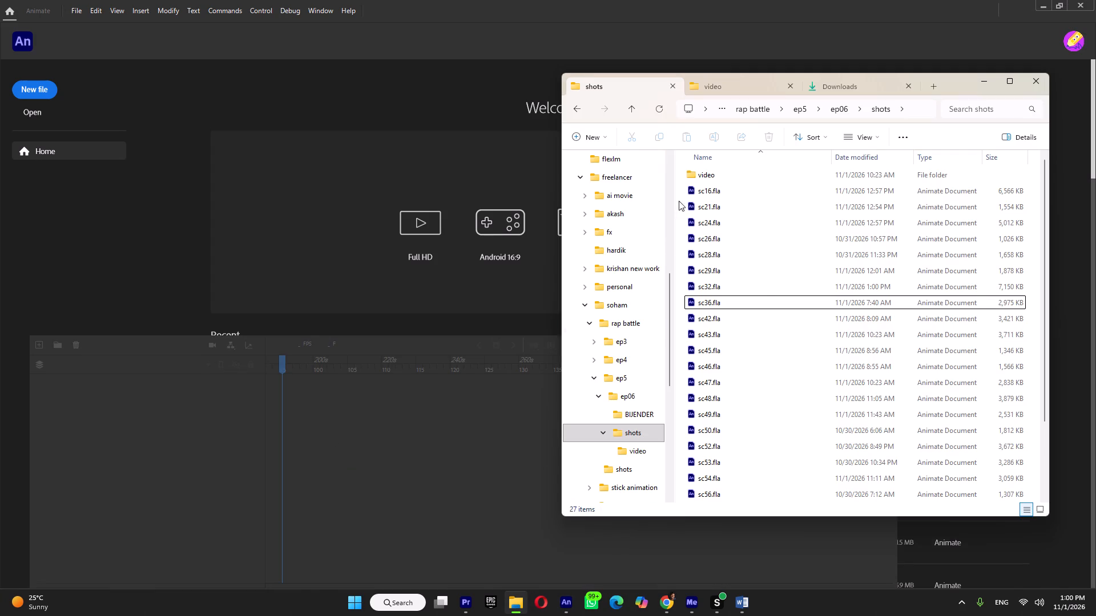
scroll(760, 293, down, 6)
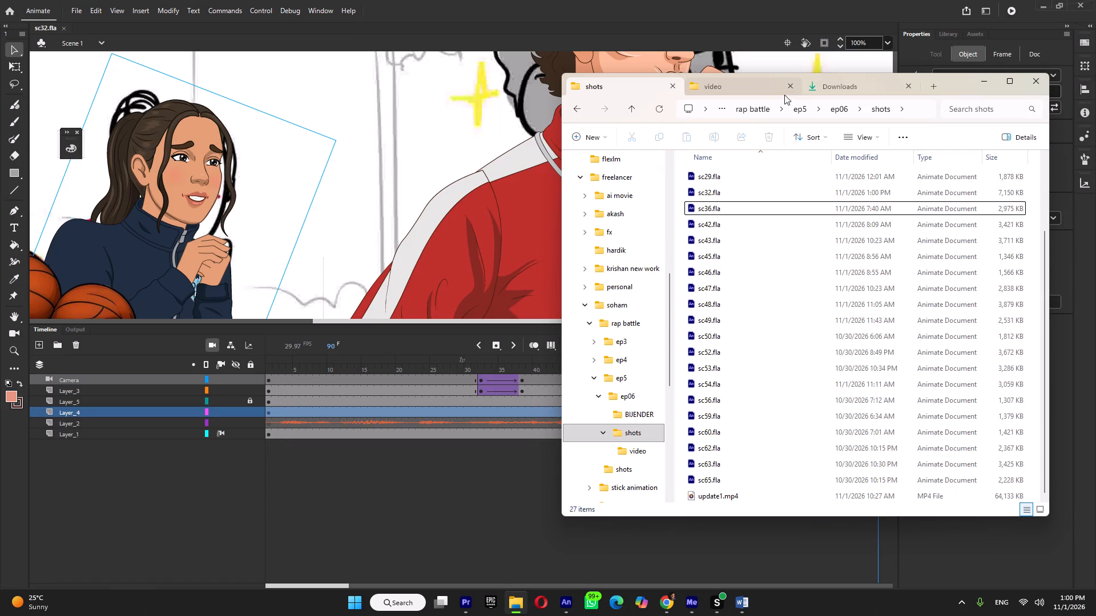
click(826, 82)
scroll(701, 321, down, 5)
scroll(633, 390, down, 4)
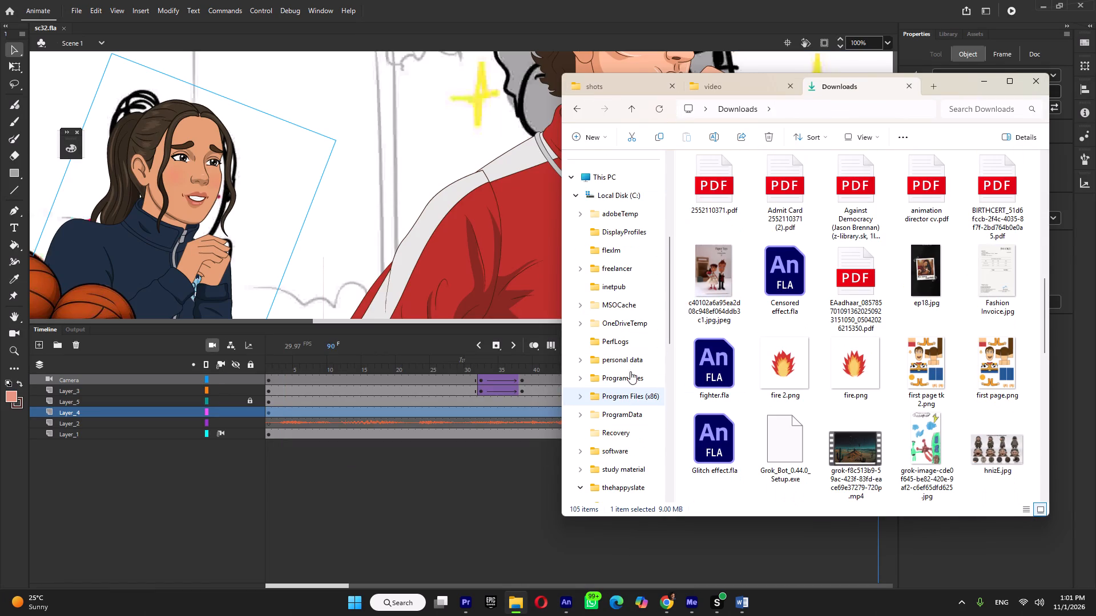
click(615, 203)
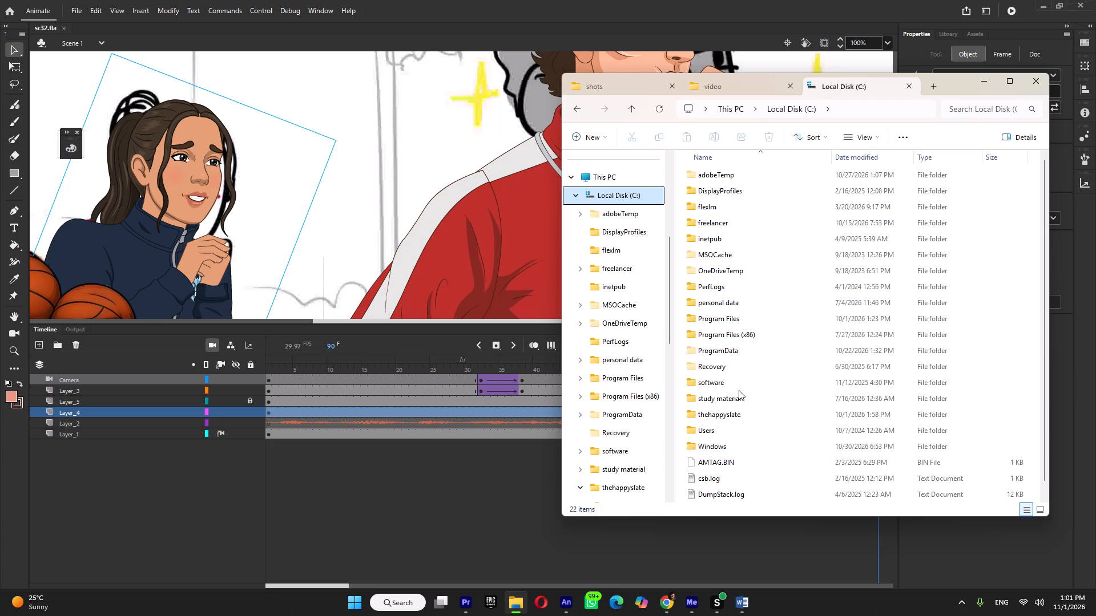
double_click(738, 414)
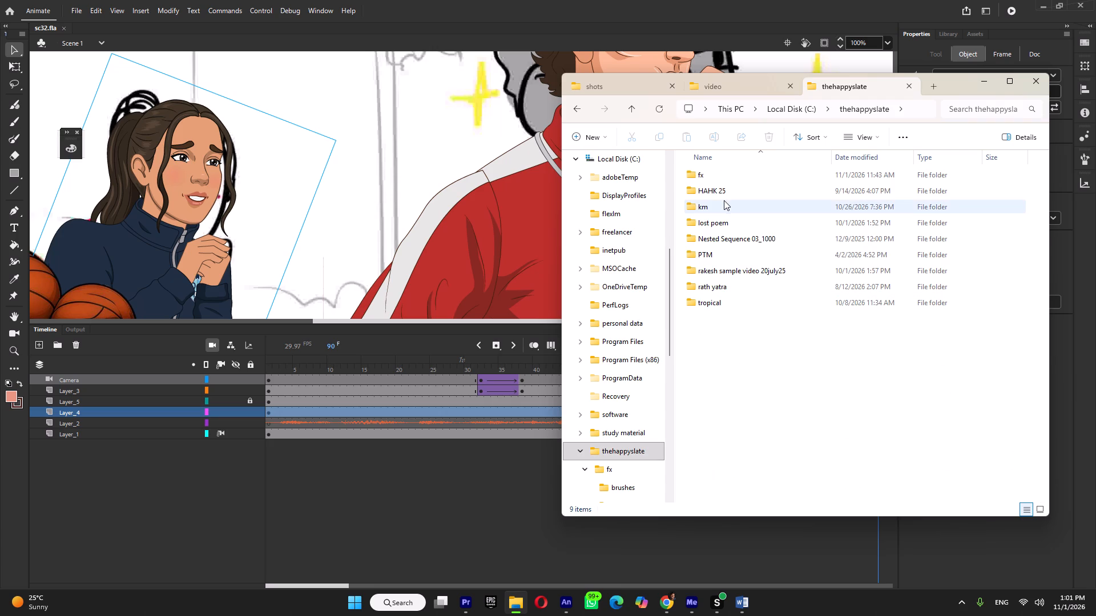
double_click(720, 172)
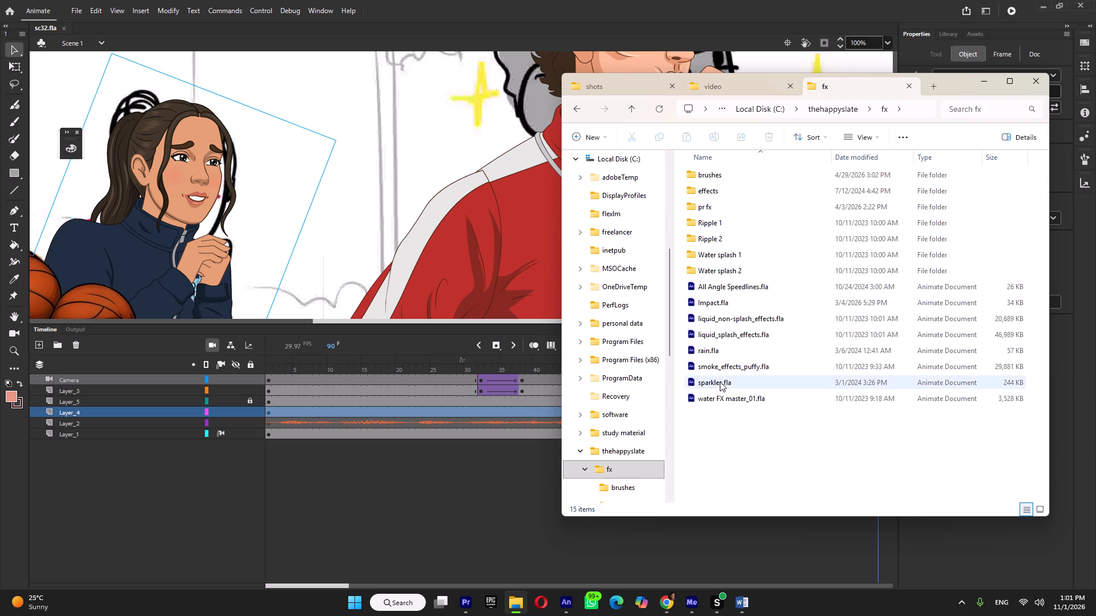
double_click(718, 383)
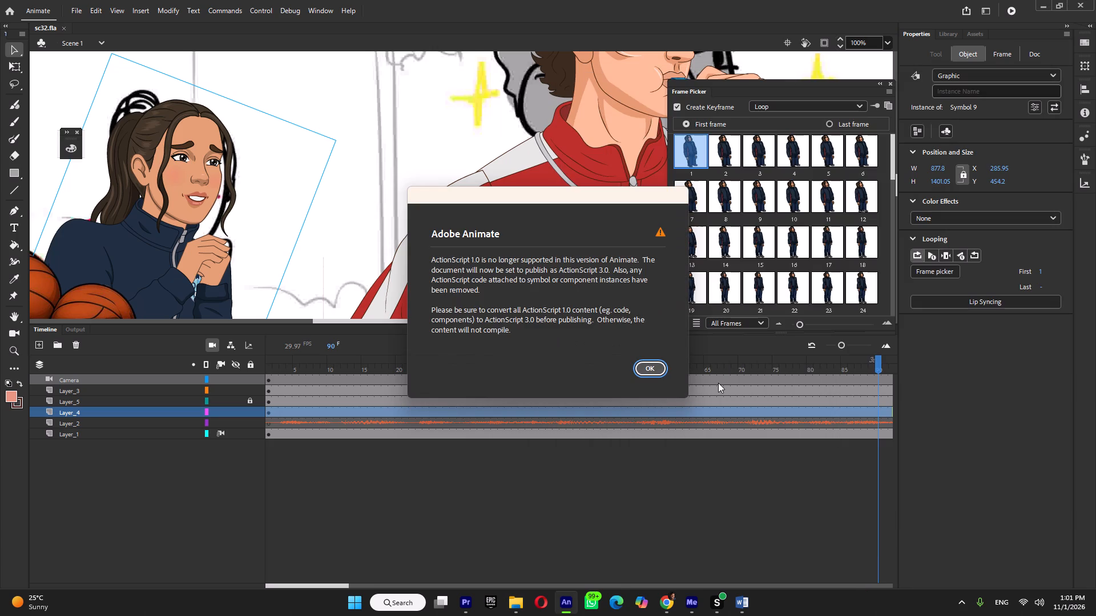
click(648, 369)
Select four separate yellow sparkle instances in sparkles.fla at frame 17 and copy them.
ctrl+scroll(420, 160, down, 5)
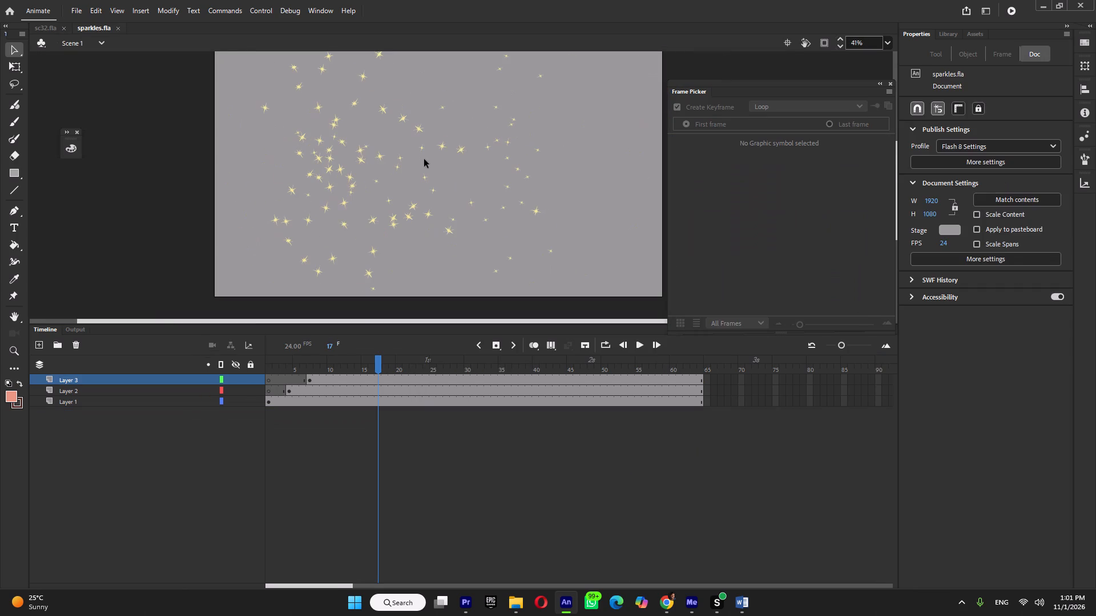
click(441, 149)
ctrl+scroll(446, 149, up, 5)
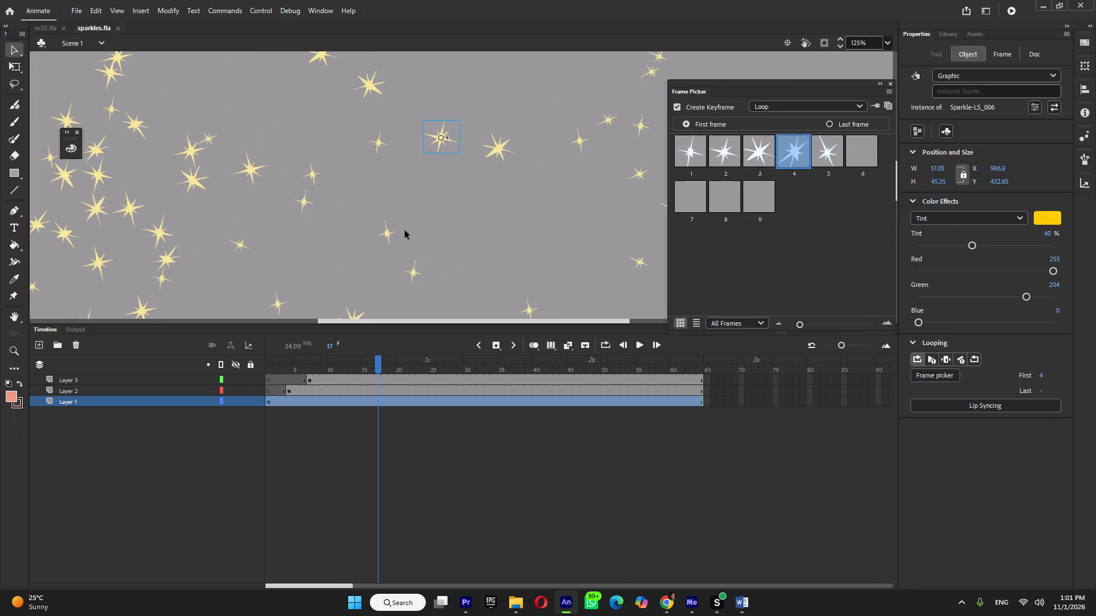
ctrl+shift+click(387, 236)
ctrl+shift+click(412, 273)
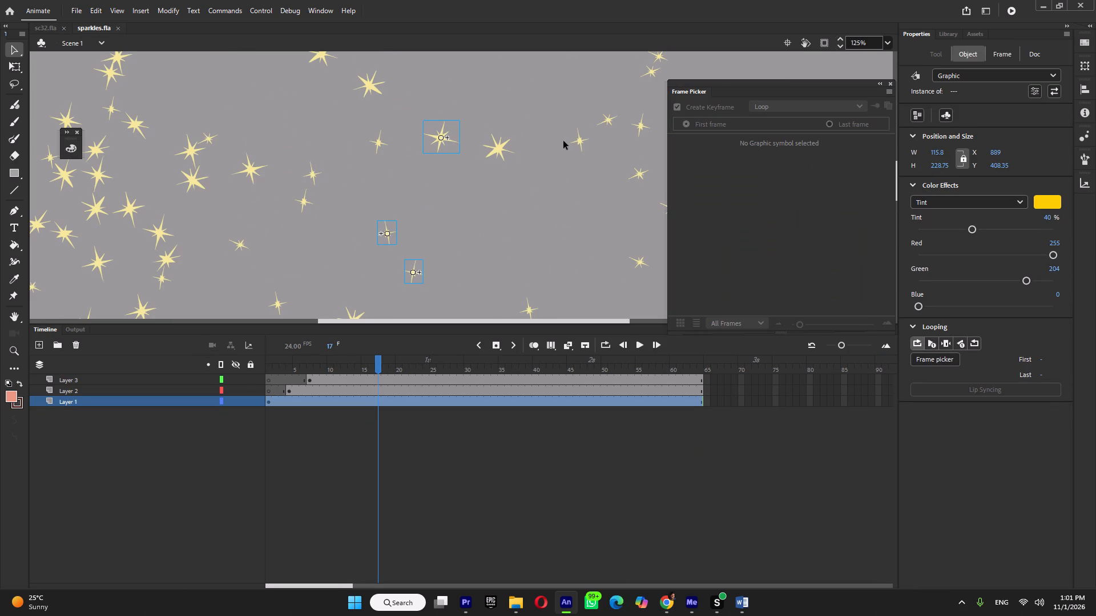
ctrl+shift+click(584, 141)
key(ctrl+c)
In sc32.fla, add a new layer above Layer_3 and paste the copied sparkles onto it at frame 38.
click(42, 31)
ctrl+scroll(408, 265, down, 6)
drag(296, 360, 240, 367)
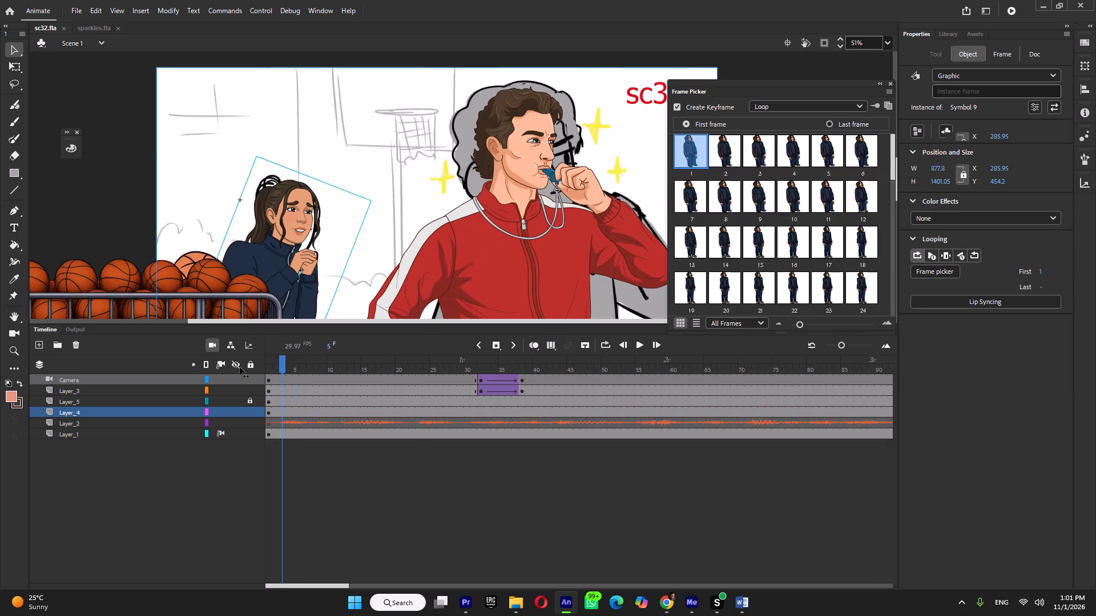
drag(240, 367, 620, 396)
click(508, 139)
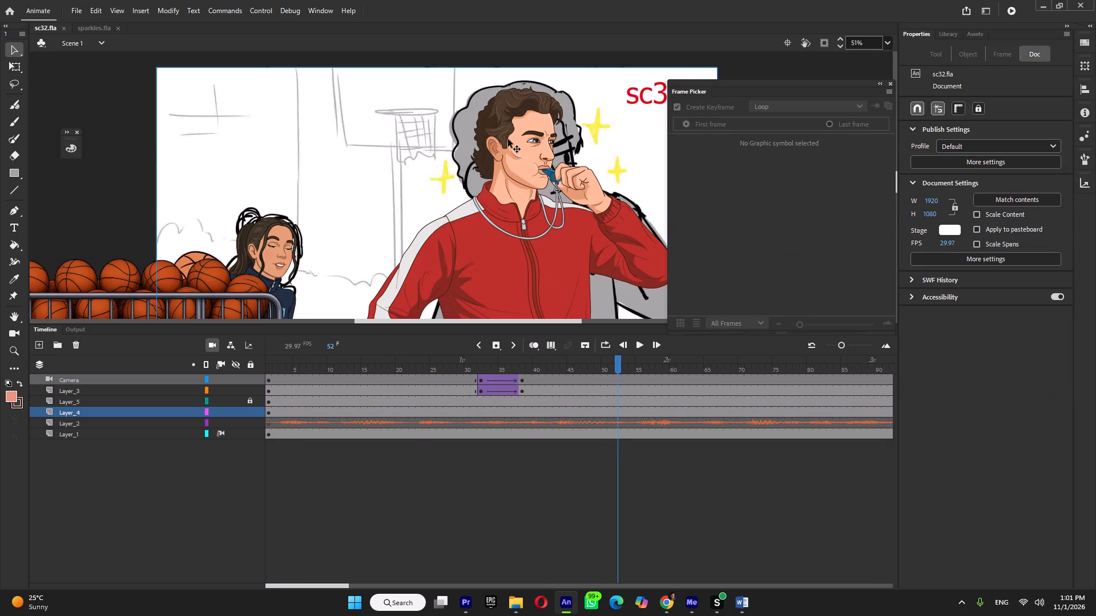
click(551, 275)
click(37, 342)
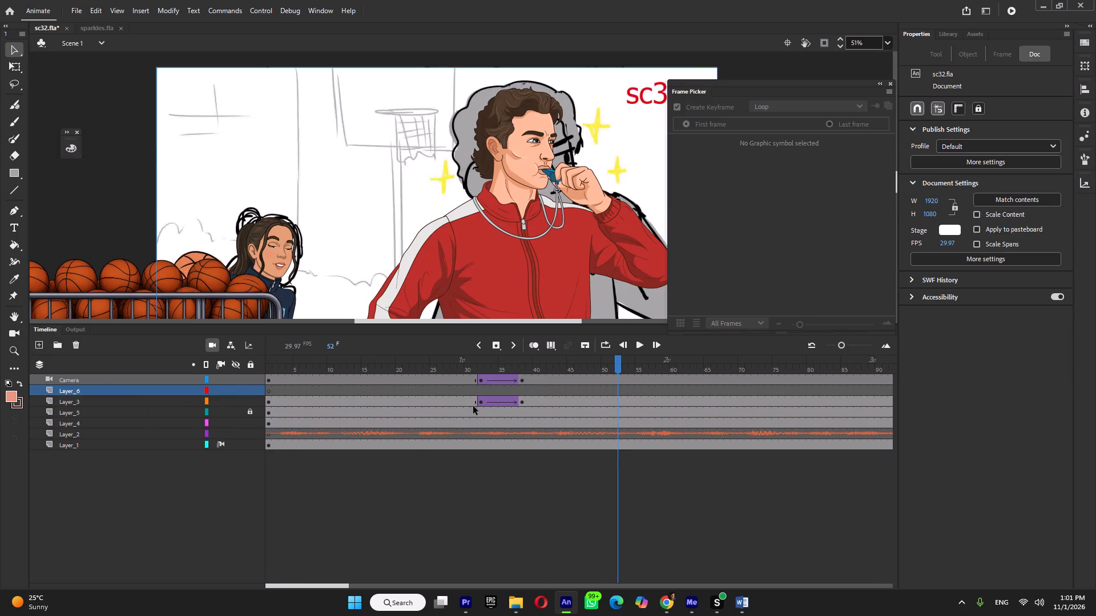
click(522, 391)
key(ctrl+v)
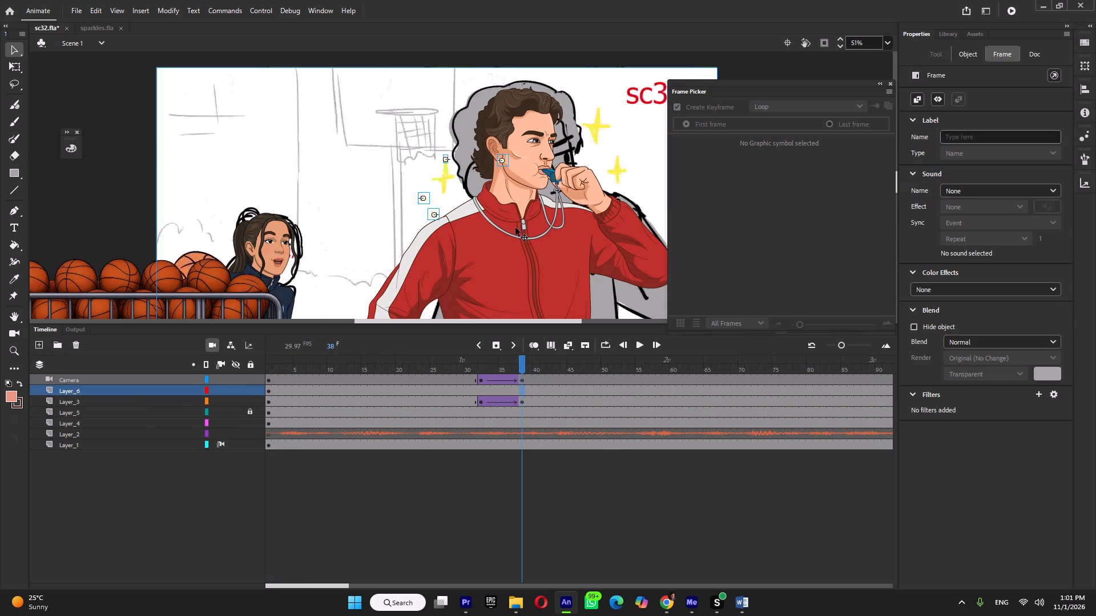
Enlarge the pasted sparkles with Free Transform and place three of them over the sketched stars around the coach.
click(17, 68)
shift+drag(507, 156, 540, 122)
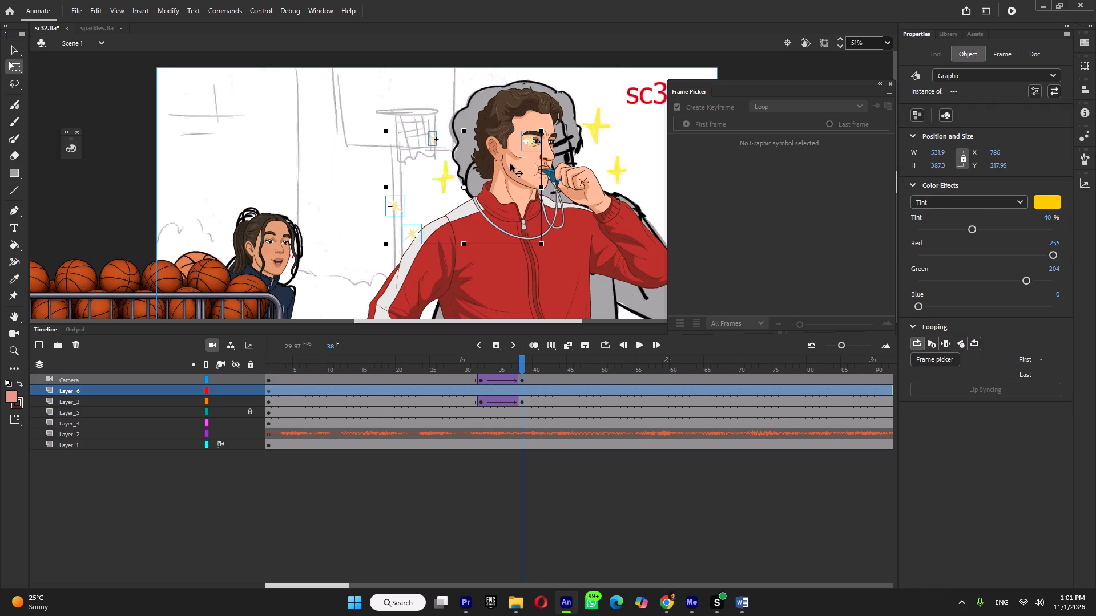
click(409, 193)
drag(412, 230, 442, 175)
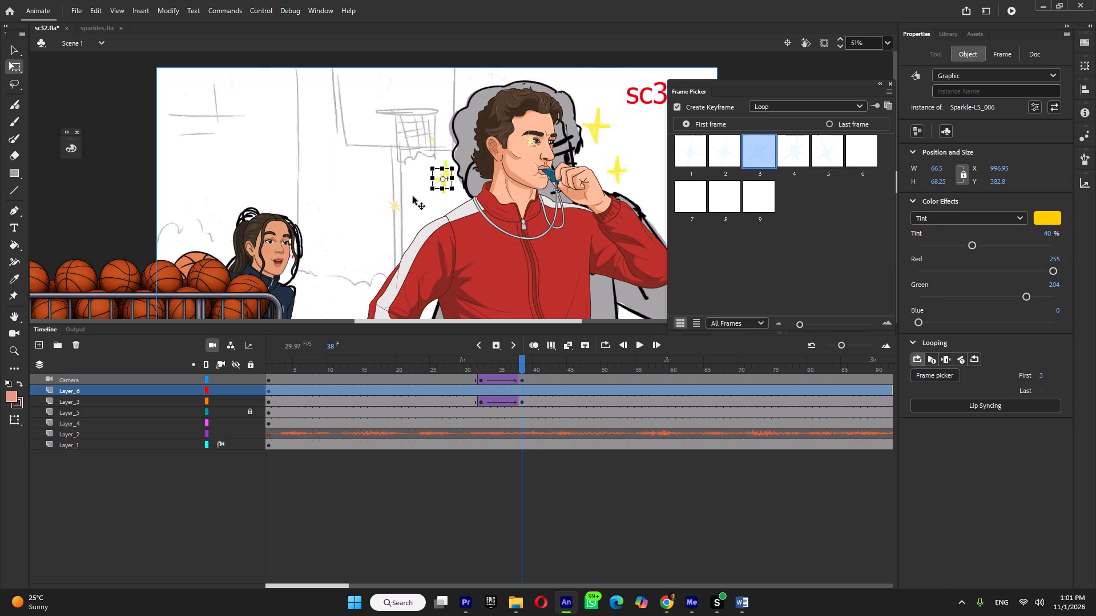
drag(398, 206, 623, 169)
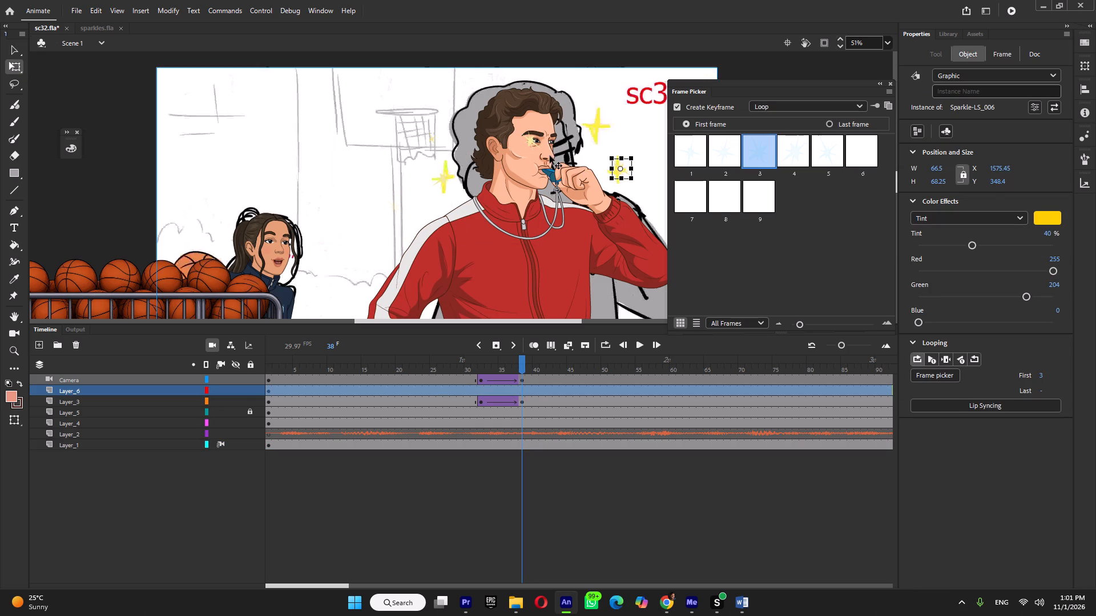
drag(534, 142, 599, 129)
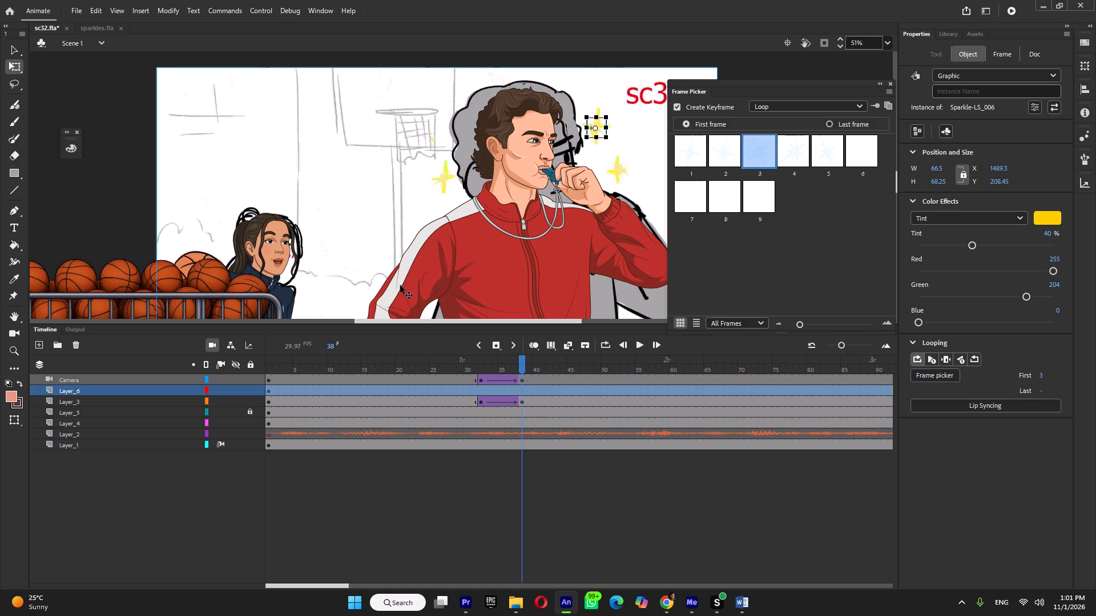
Hide the Layer_1 storyboard sketch and scrub around the camera move to check the sparkles around the coach.
drag(527, 366, 610, 386)
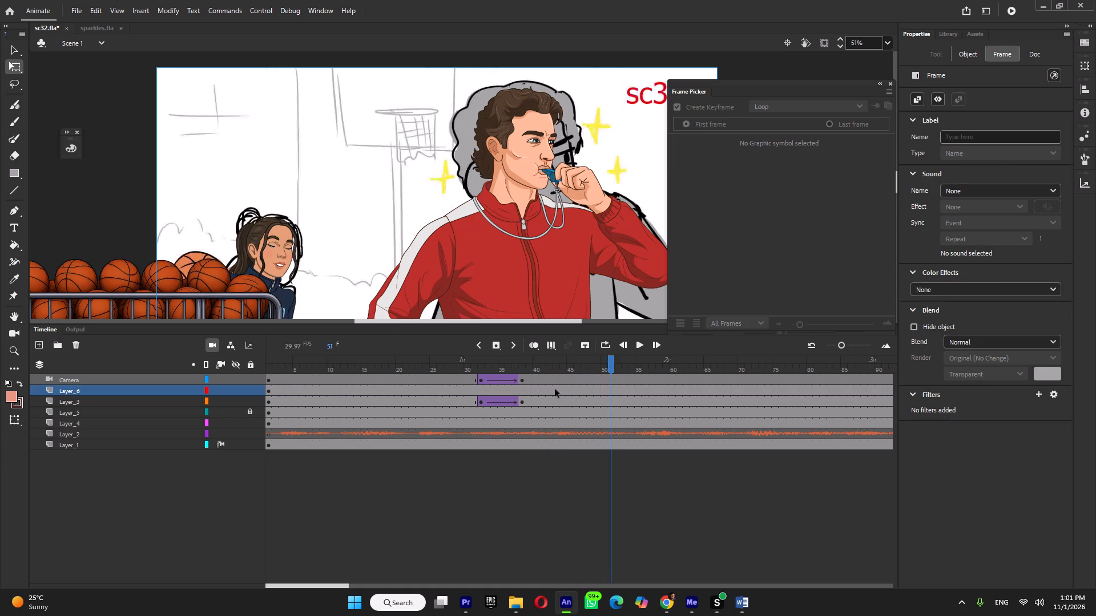
click(241, 445)
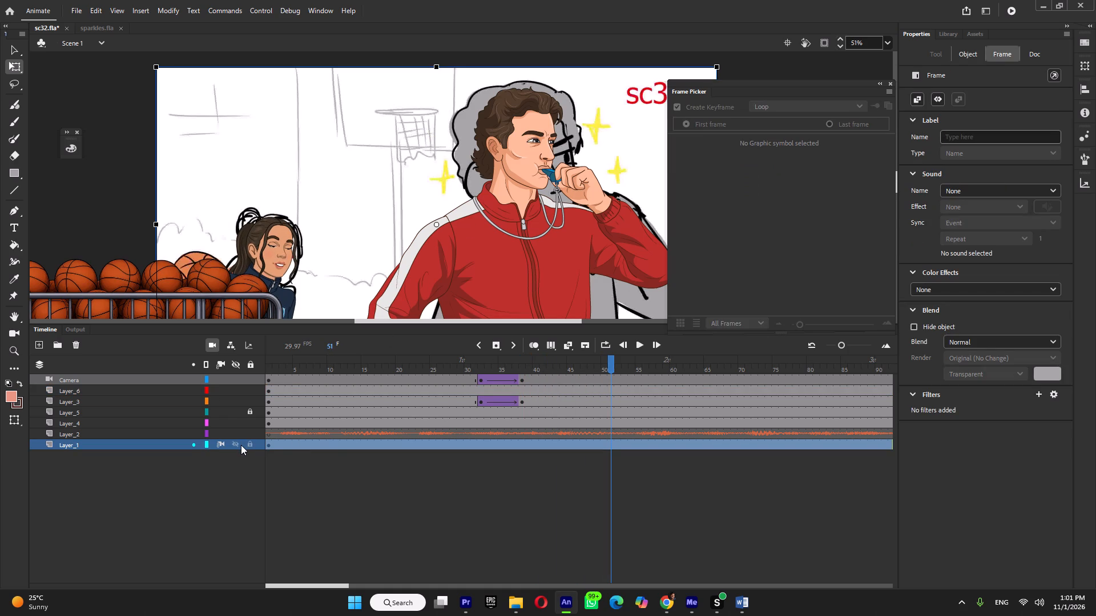
click(235, 444)
drag(453, 366, 412, 375)
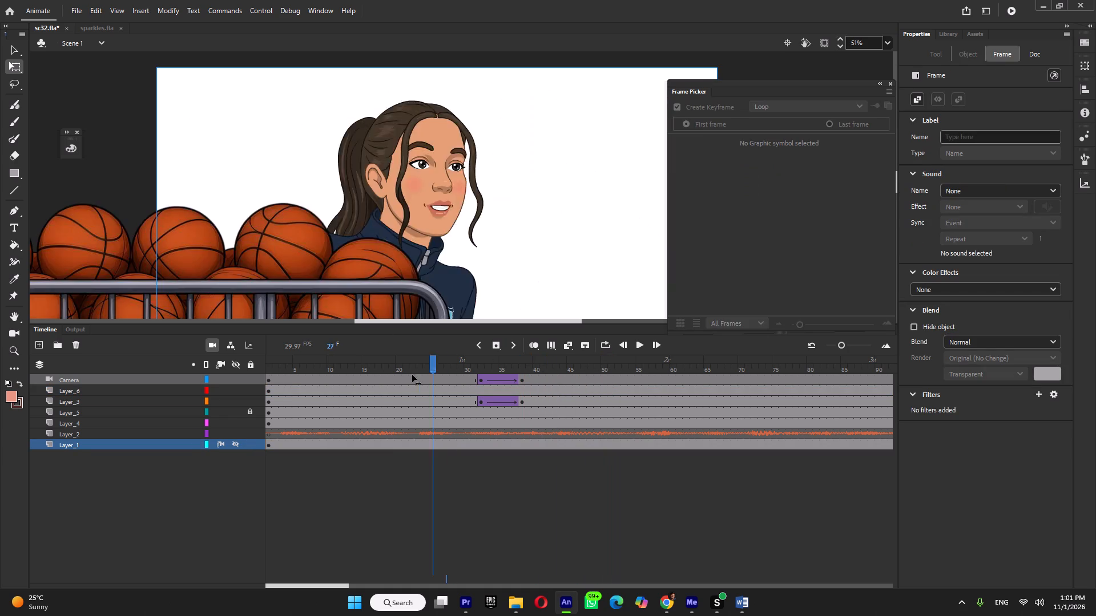
drag(412, 375, 590, 387)
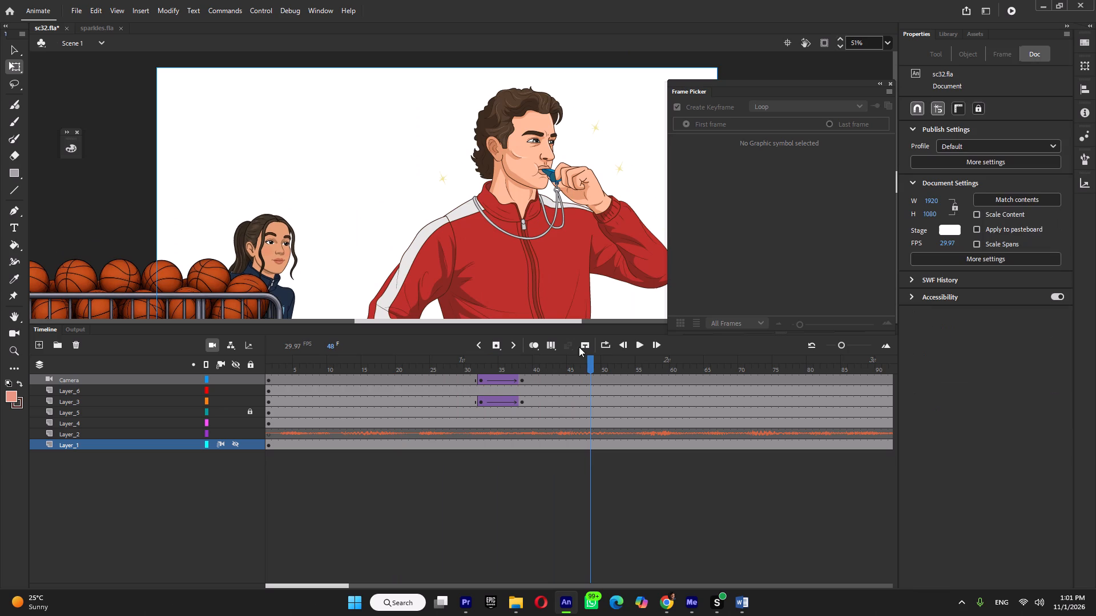
click(233, 441)
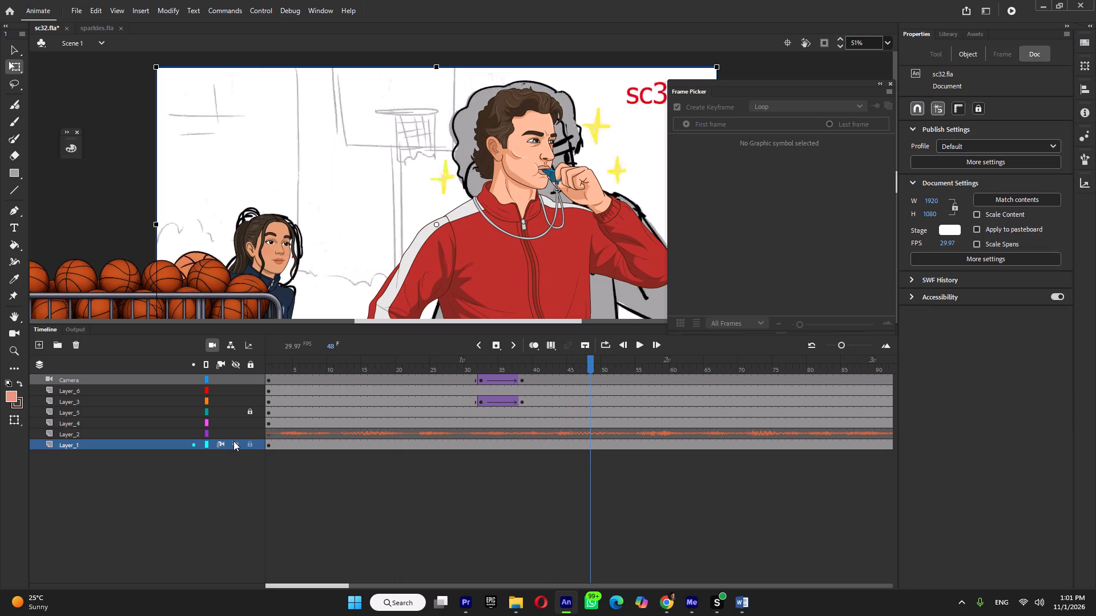
click(233, 441)
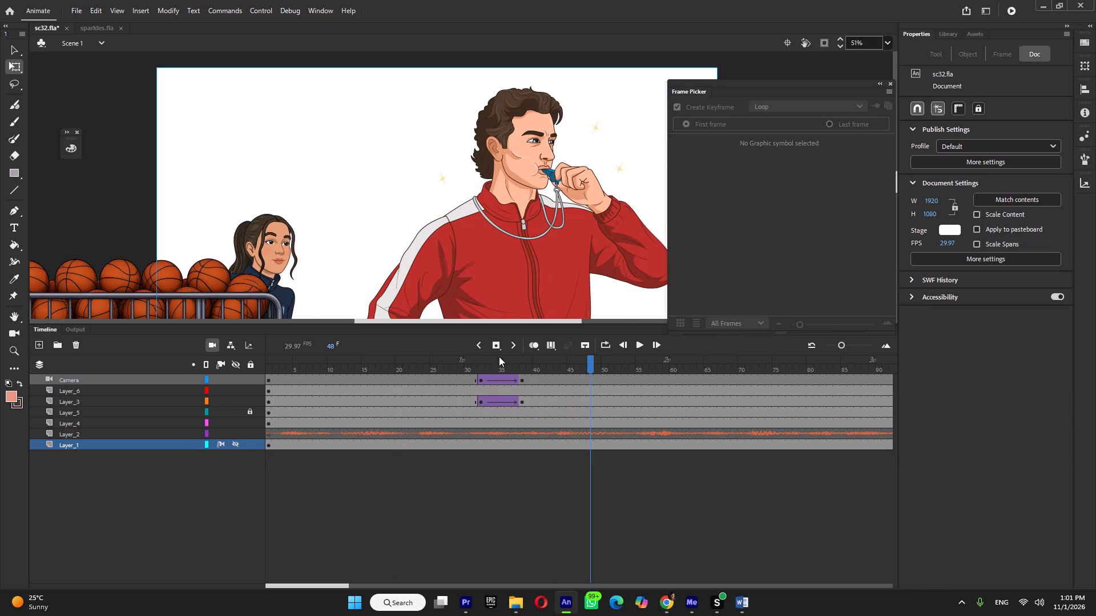
drag(552, 364, 506, 382)
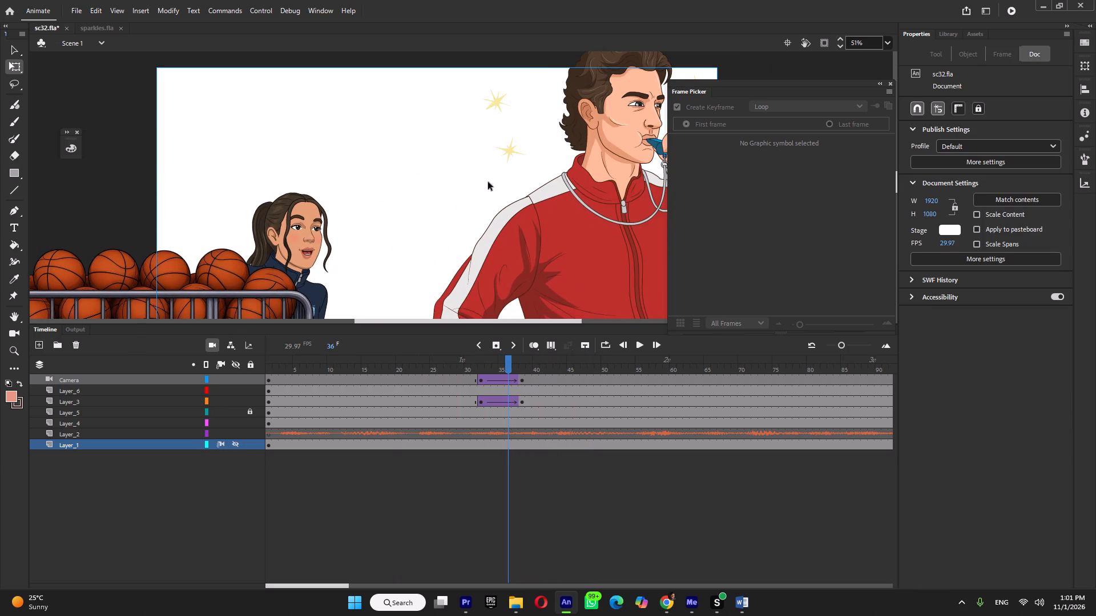
Delete the extra upper sparkle between the girl and the coach, and play the scene from frame 1.
click(494, 105)
key(Delete)
drag(460, 367, 226, 376)
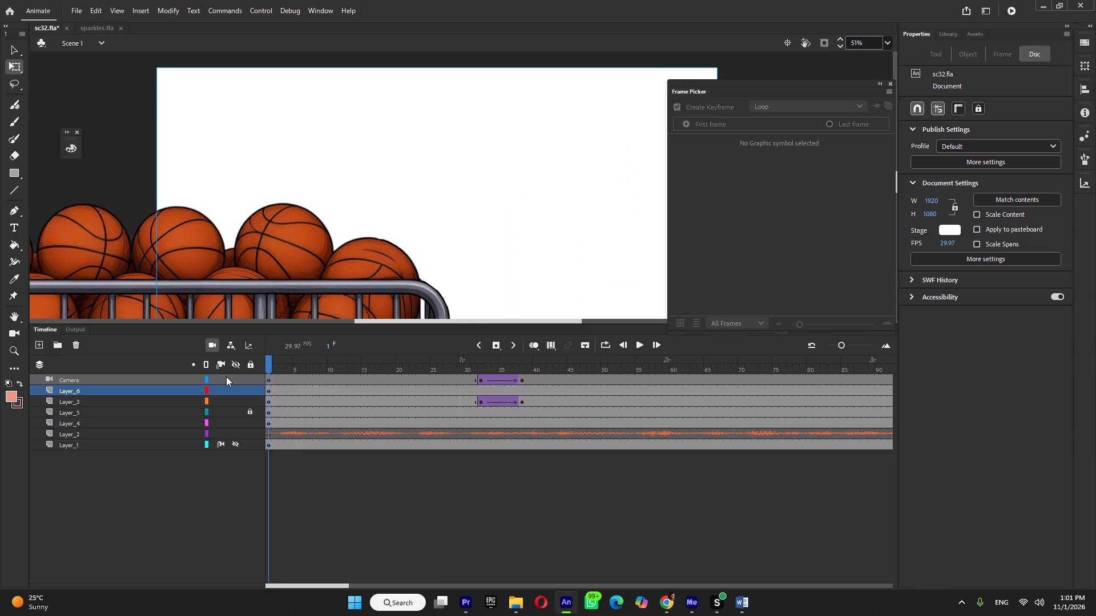
key(Return)
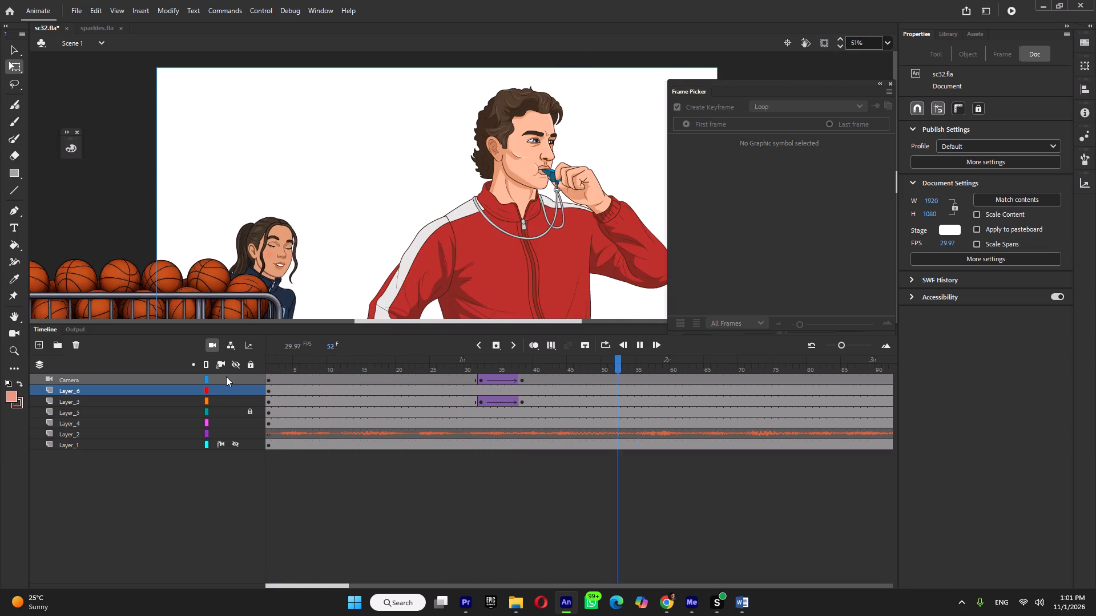
key(Return)
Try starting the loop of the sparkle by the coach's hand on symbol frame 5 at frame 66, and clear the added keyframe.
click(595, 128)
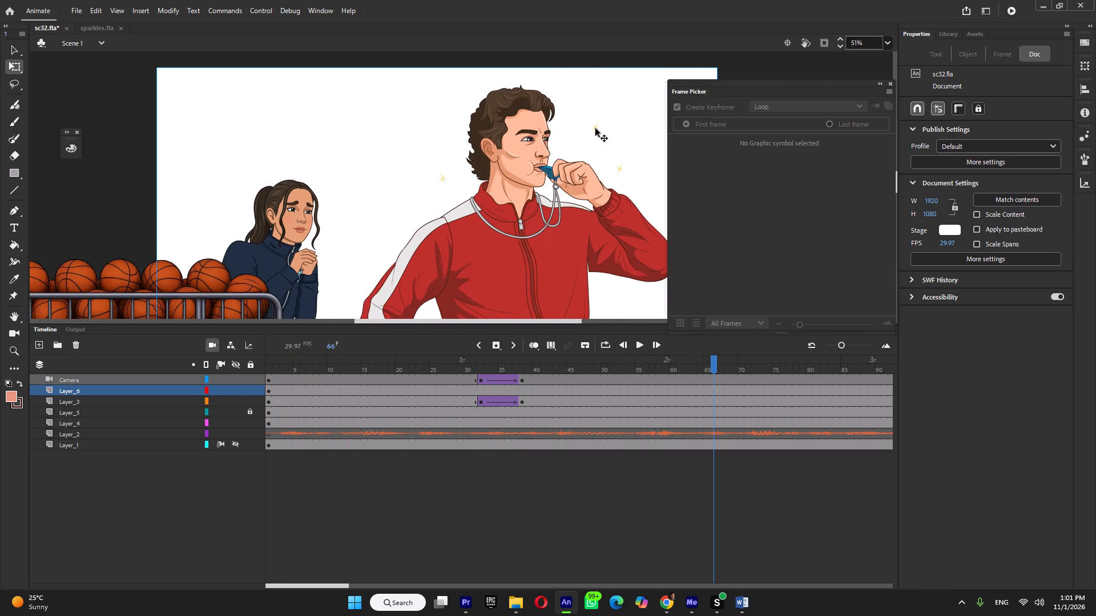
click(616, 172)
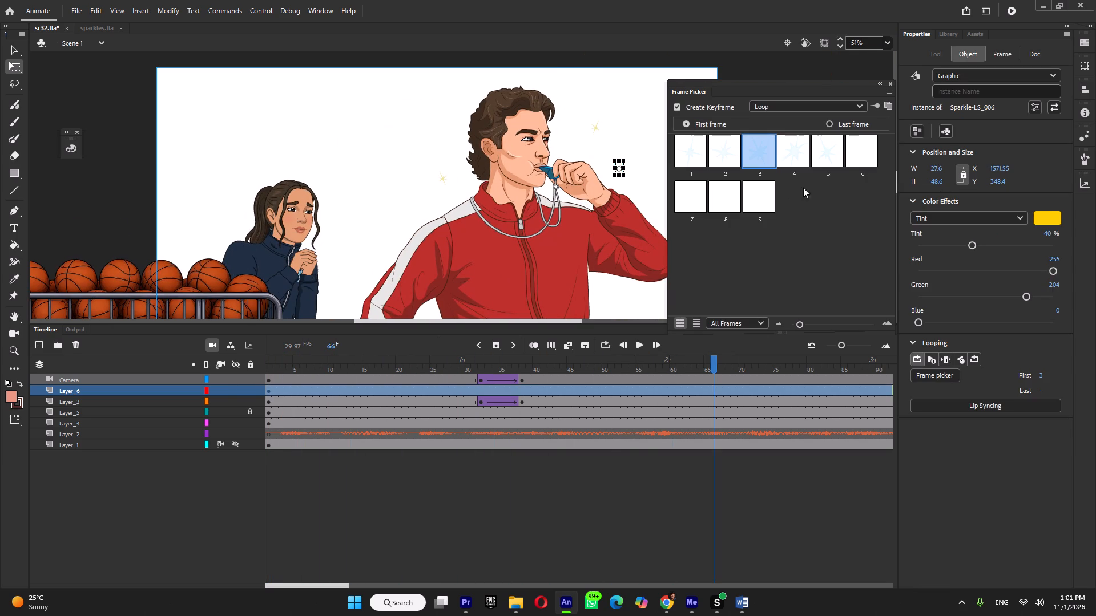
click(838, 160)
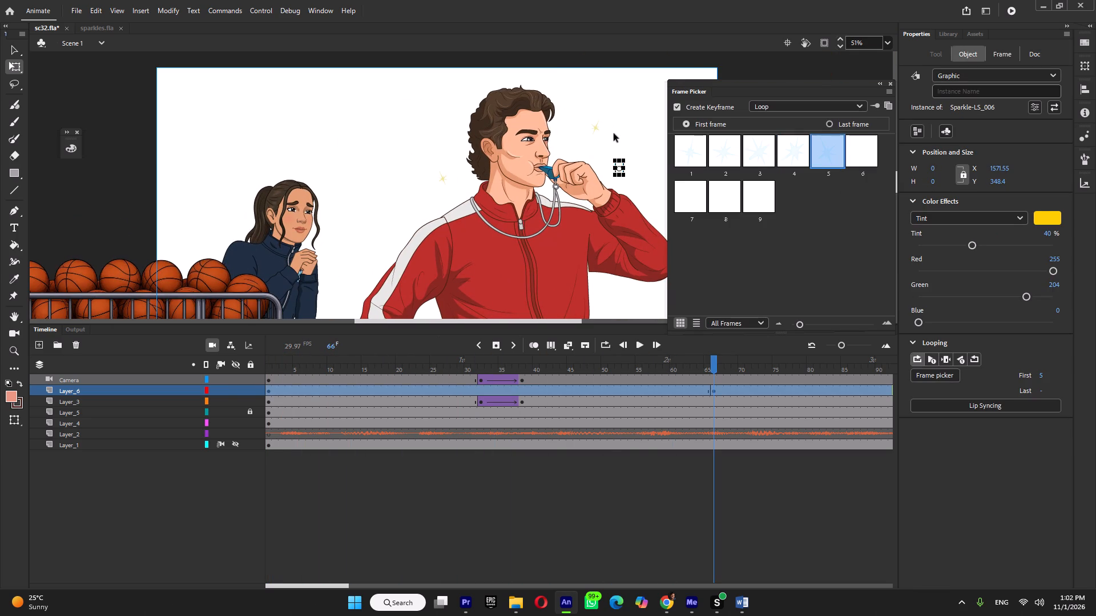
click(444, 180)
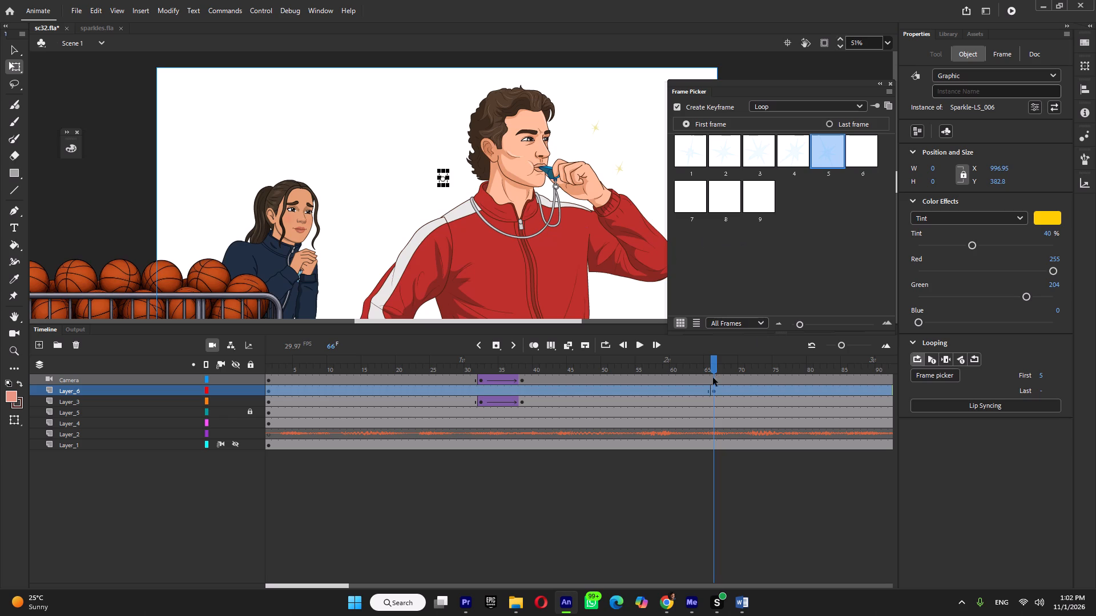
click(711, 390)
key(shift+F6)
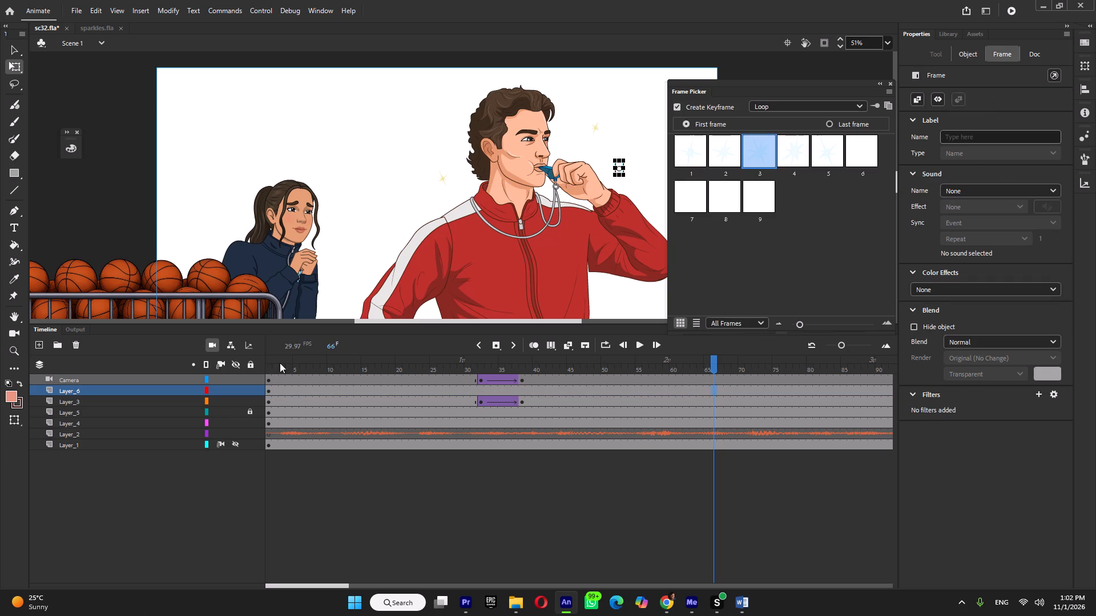
At frame 1, set the loop's first frame to 5 for the sparkle on the coach's hand and 1 for the one behind him.
drag(286, 362, 224, 376)
ctrl+scroll(523, 216, down, 9)
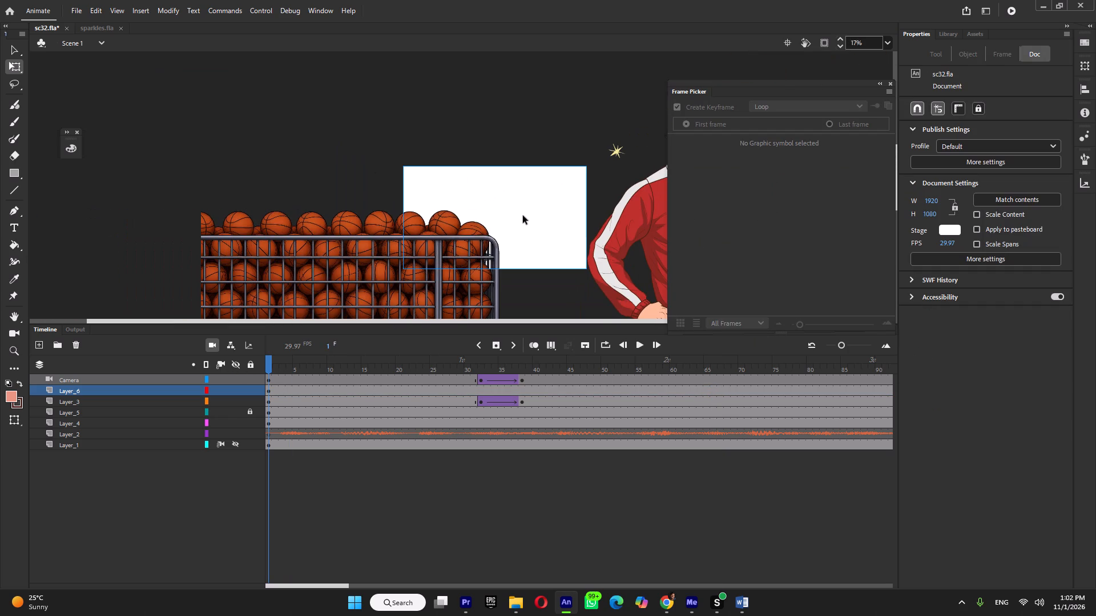
drag(767, 84, 764, 85)
drag(764, 85, 254, 101)
click(747, 142)
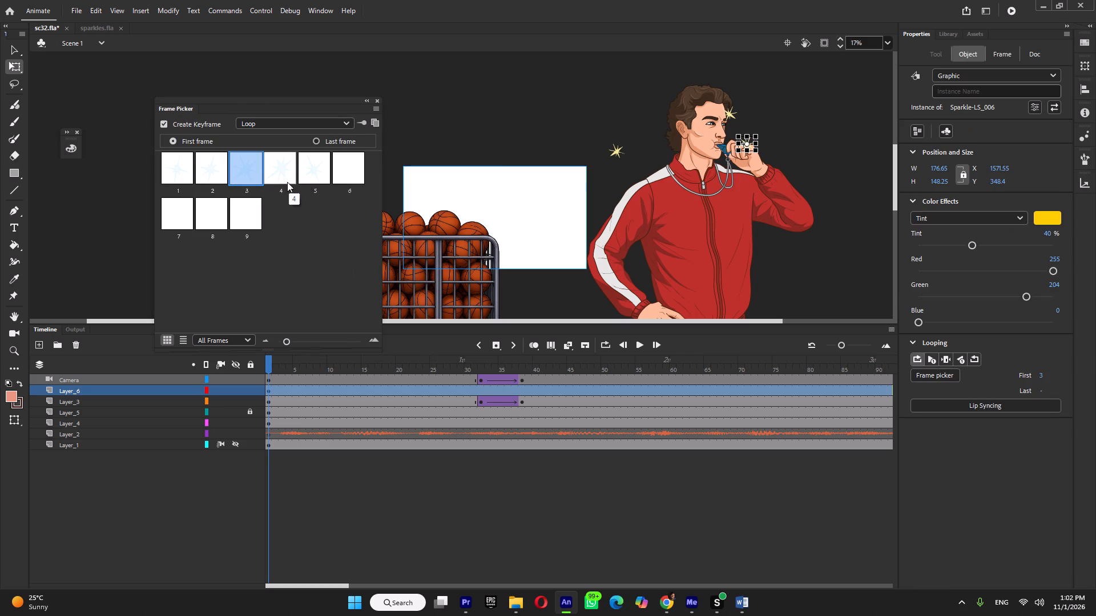
click(320, 174)
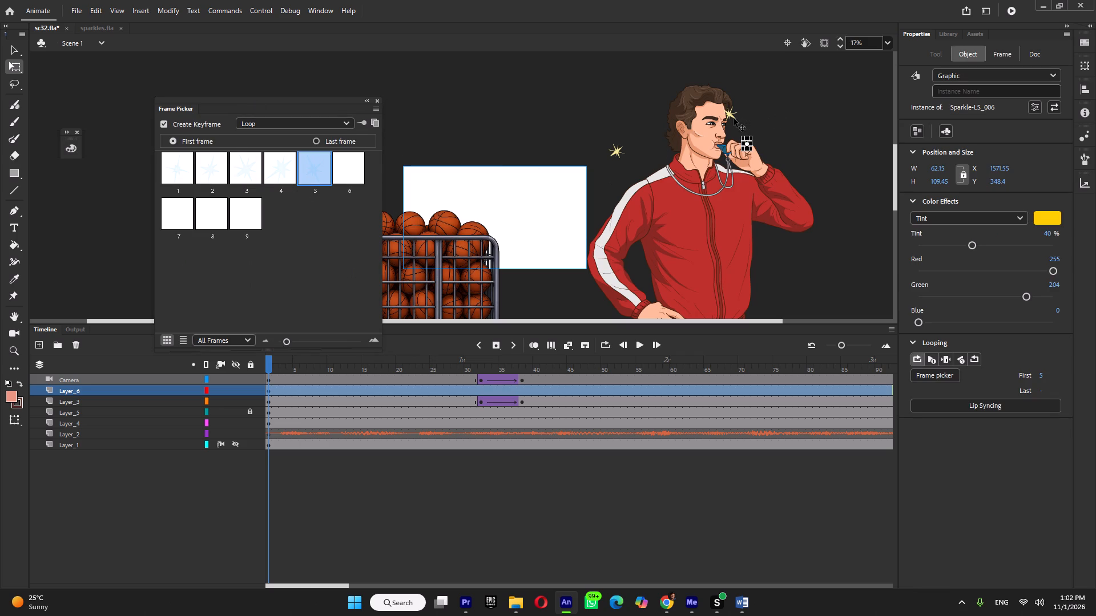
click(734, 118)
click(622, 150)
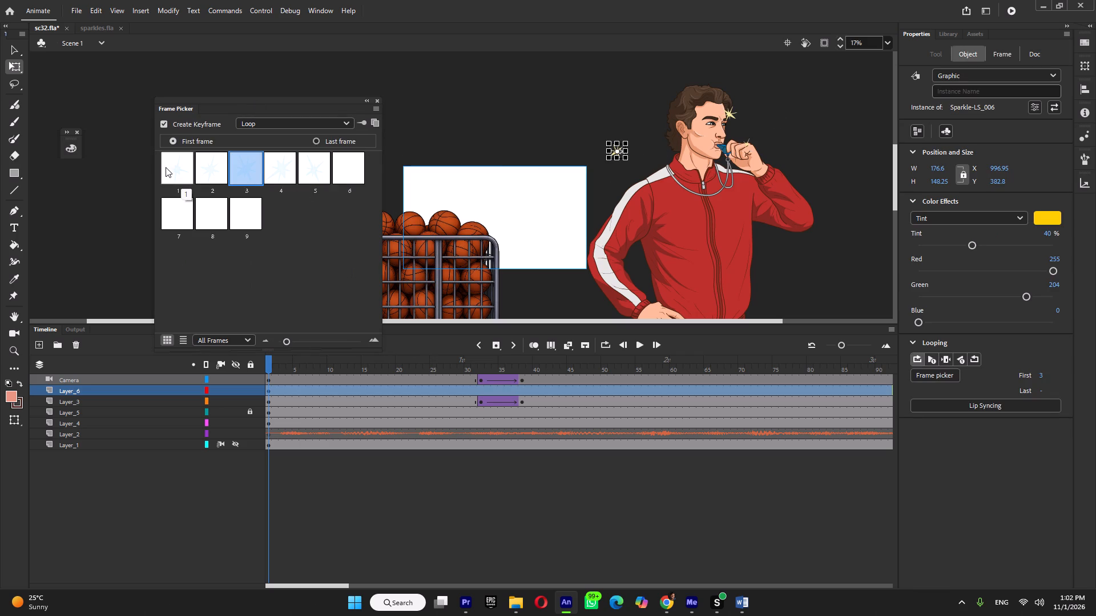
click(169, 165)
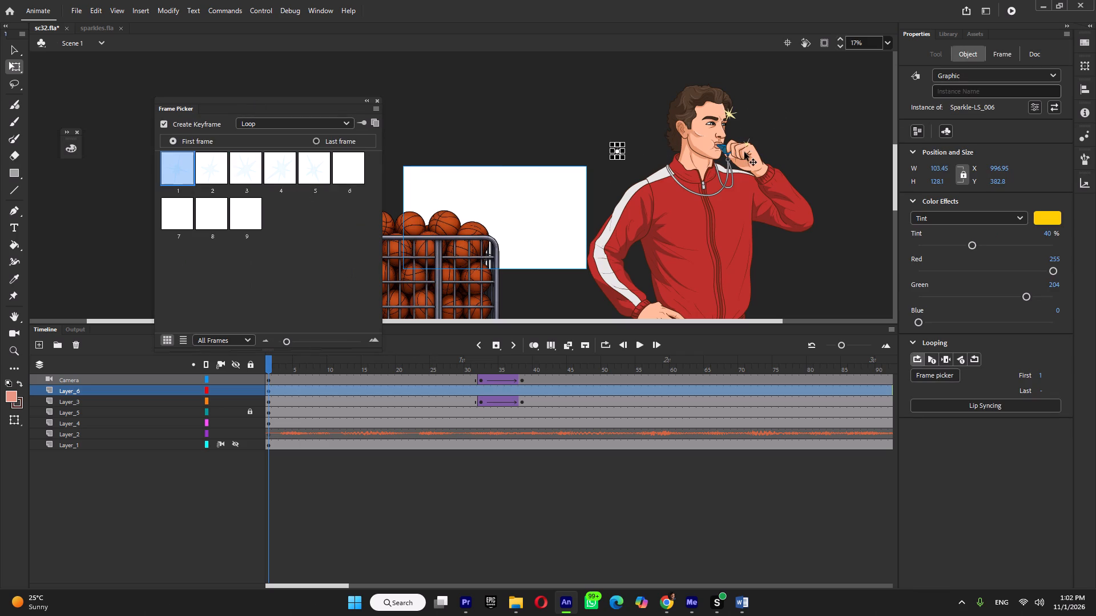
Duplicate the hand sparkle to the space behind the coach's head, and move the sparkle behind his shoulder slightly down and toward him.
click(744, 152)
ctrl+scroll(750, 147, up, 3)
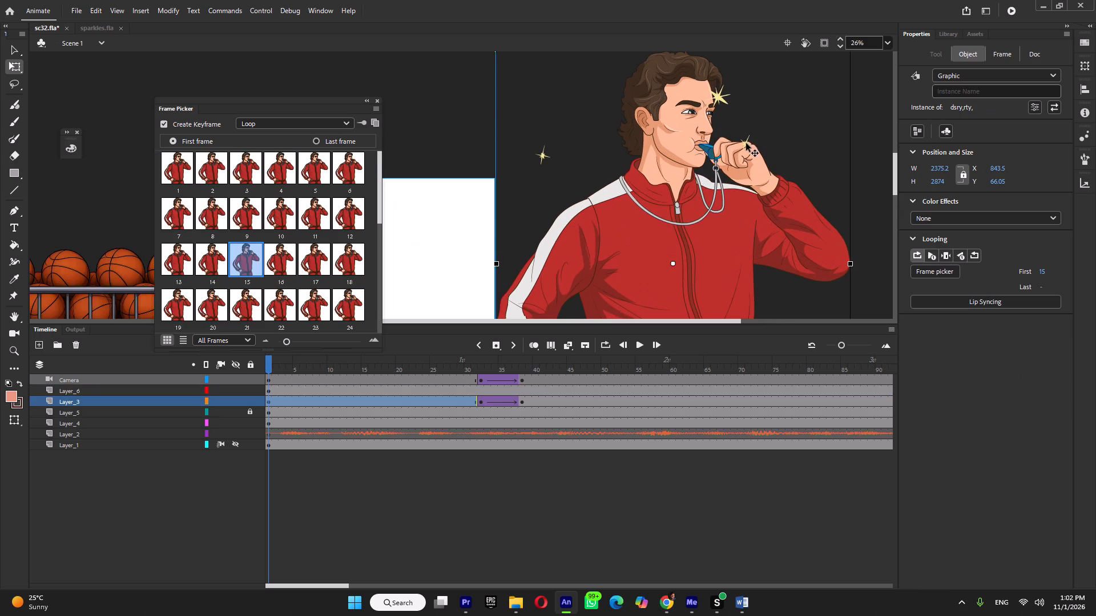
click(746, 143)
ctrl+scroll(746, 145, up, 1)
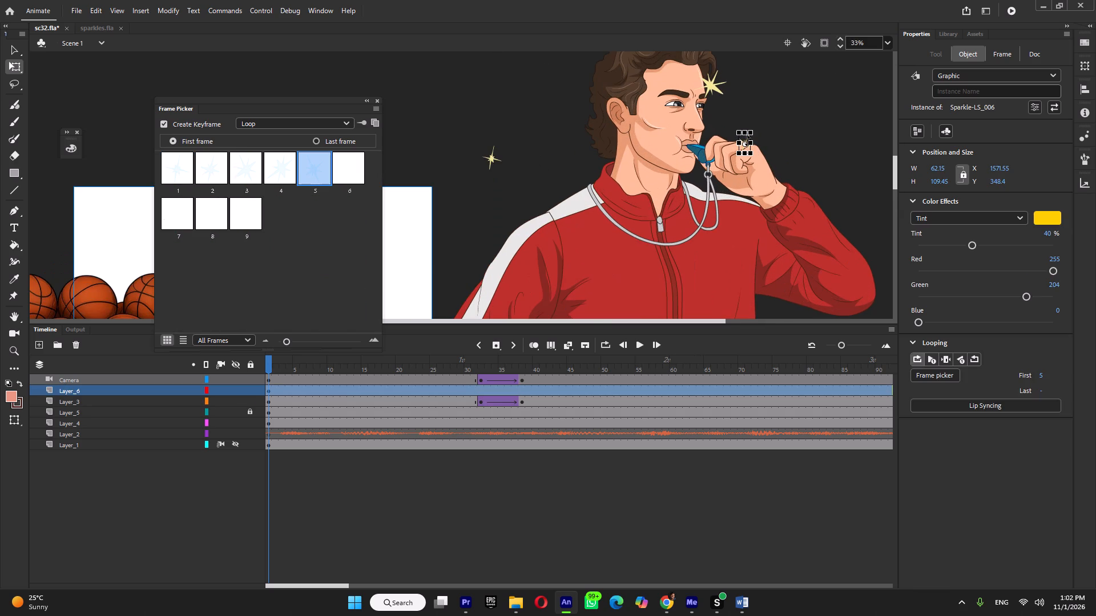
ctrl+alt+click(748, 143)
ctrl+scroll(748, 140, up, 2)
ctrl+middle_click(748, 140)
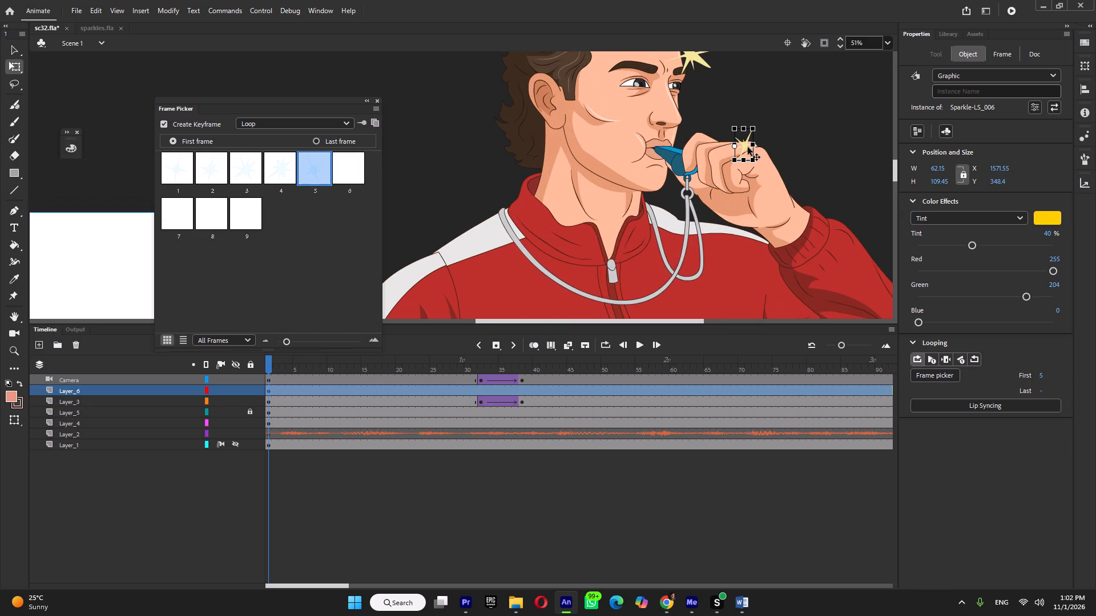
ctrl+alt+drag(746, 147, 414, 52)
ctrl+scroll(464, 118, down, 5)
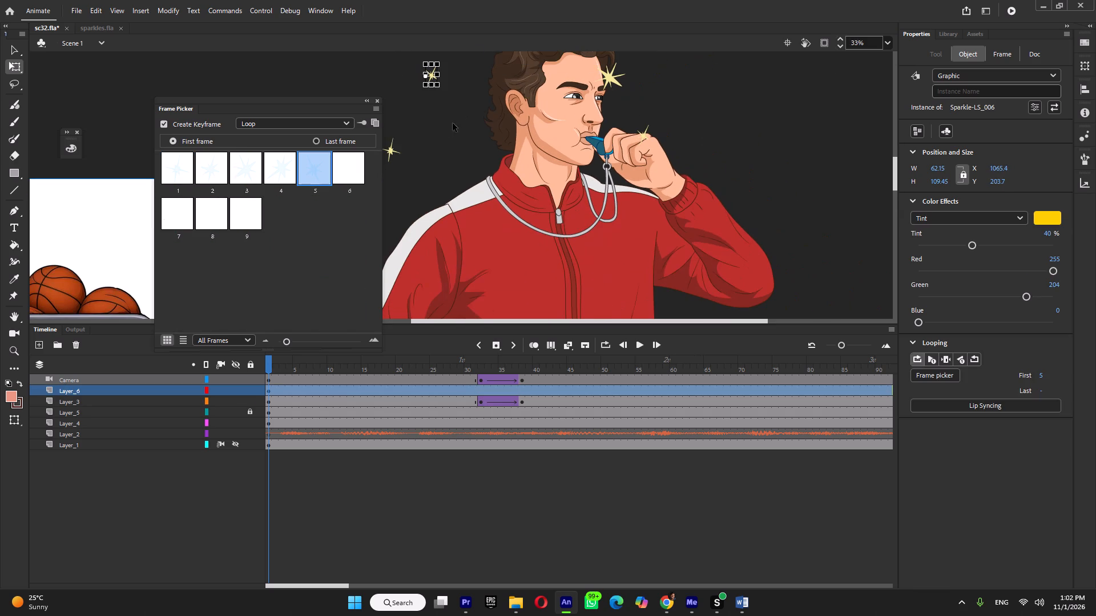
drag(393, 150, 411, 161)
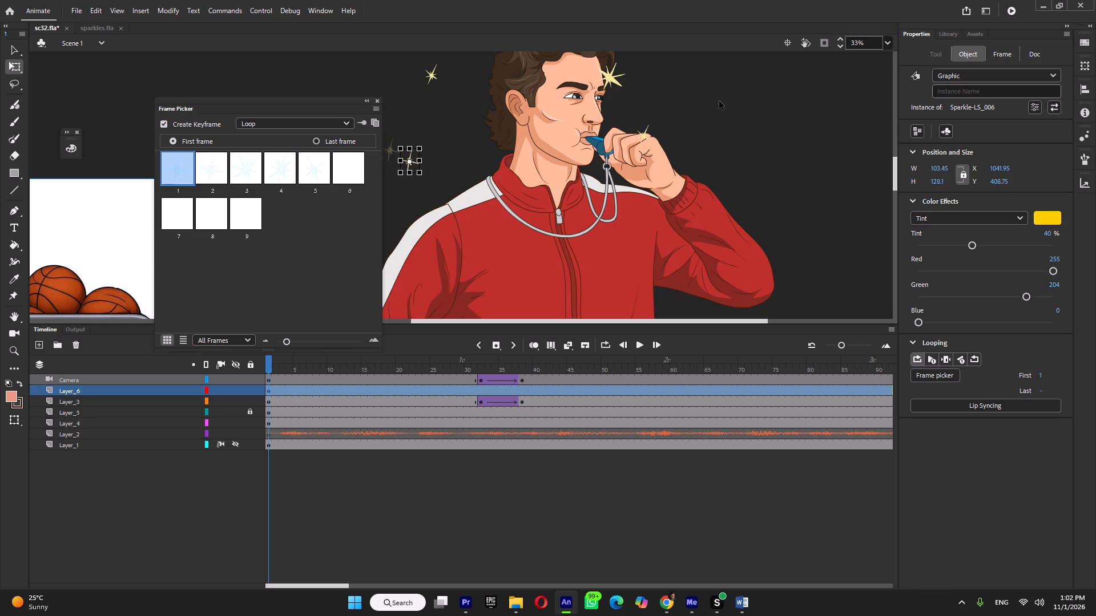
At frame 42, nudge the duplicated sparkle away from the back of the coach's hair and scrub through the following frames.
ctrl+double_click(727, 100)
ctrl+scroll(727, 102, down, 10)
click(551, 371)
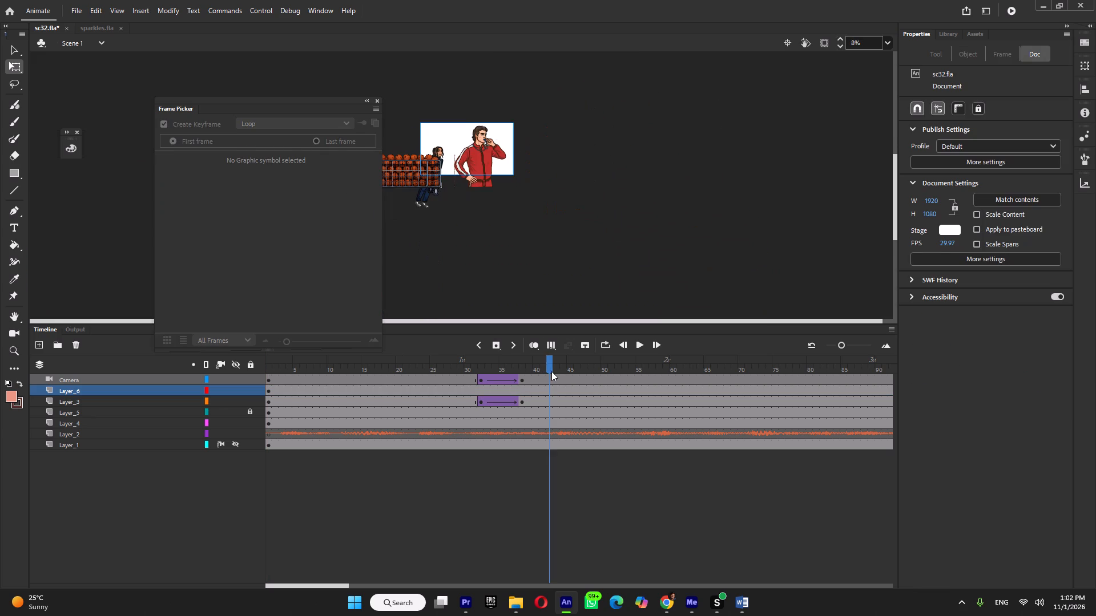
ctrl+scroll(489, 133, up, 11)
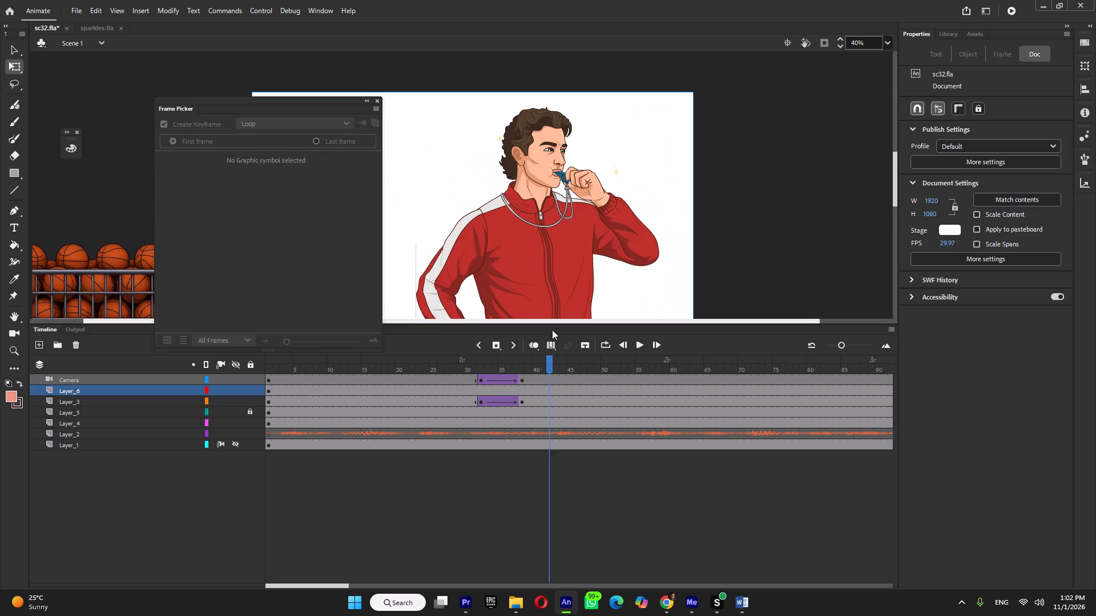
drag(500, 137, 485, 136)
drag(529, 363, 614, 386)
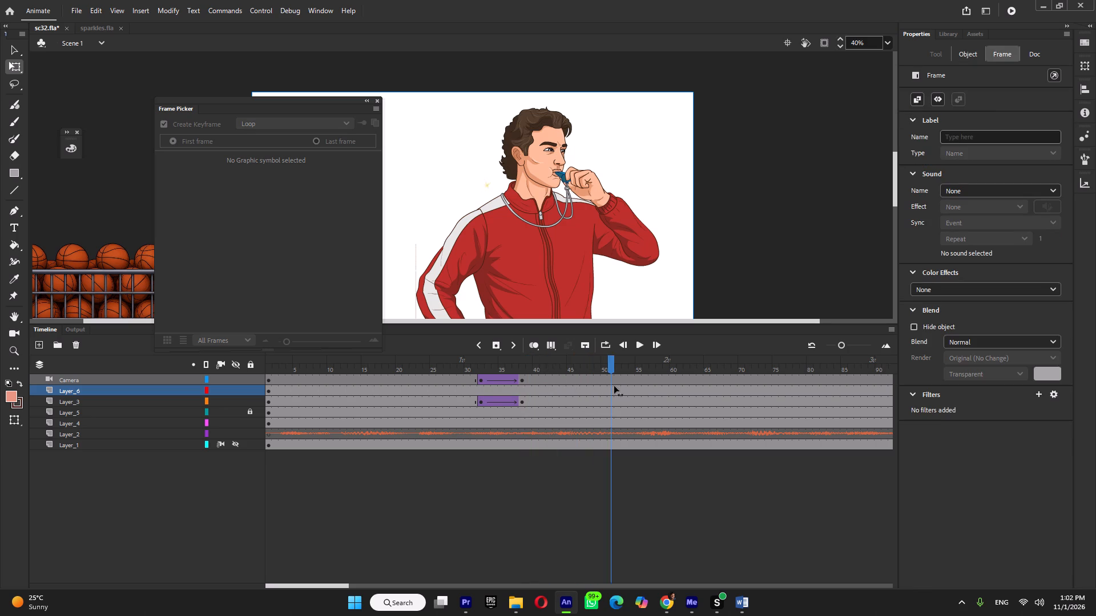
drag(614, 386, 646, 389)
Save sc32.fla and close it.
key(ctrl+s)
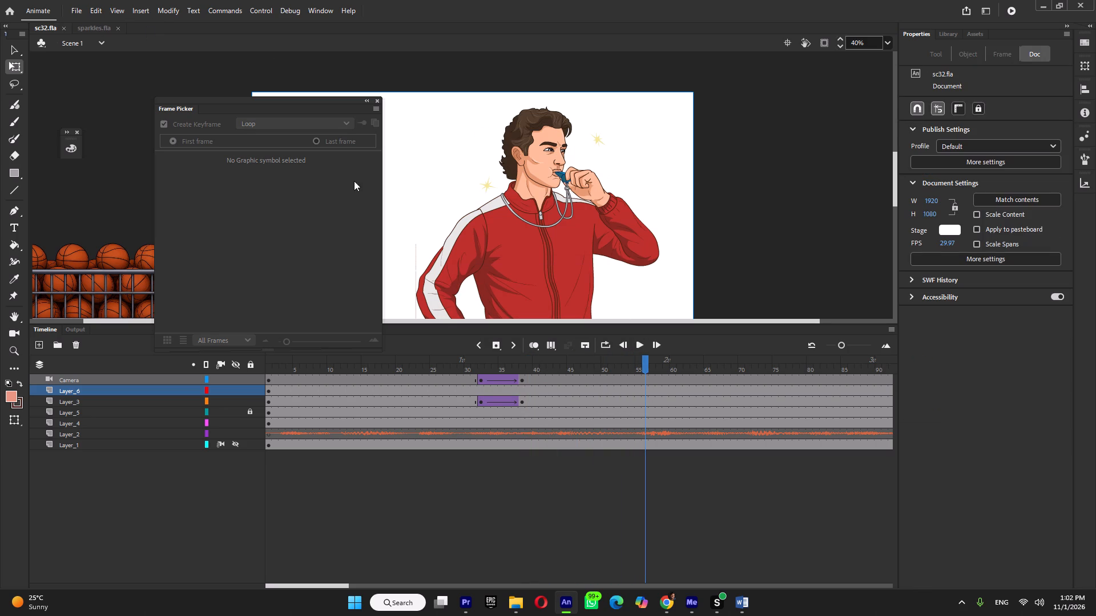
ctrl+scroll(558, 175, down, 4)
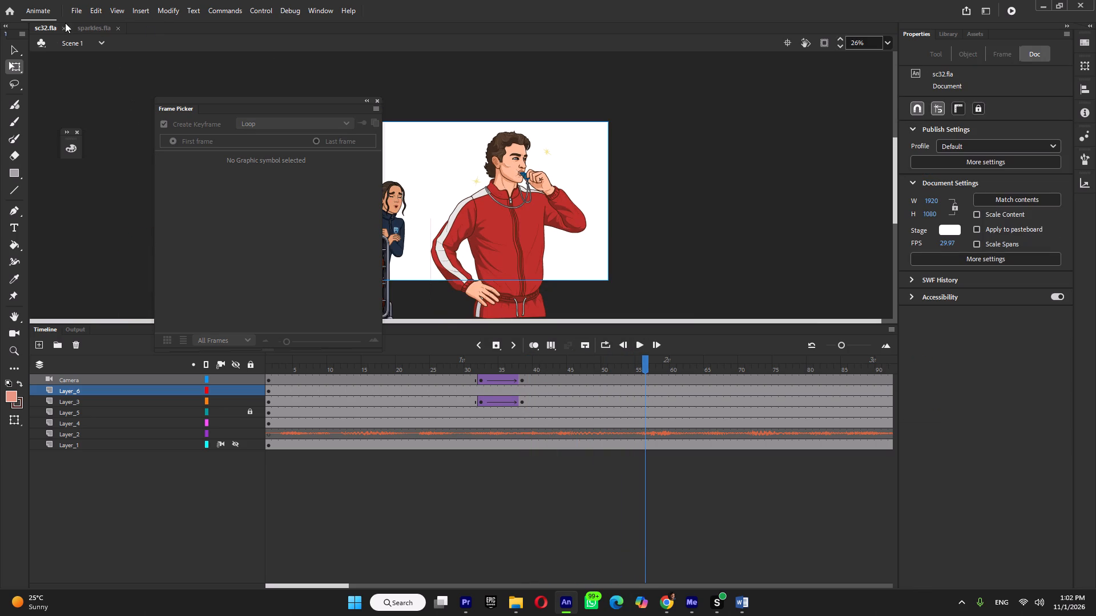
click(62, 27)
Switch to Dropbox Replay in Chrome and resolve the 0:13.954 comment about stars shining around the coach.
click(672, 609)
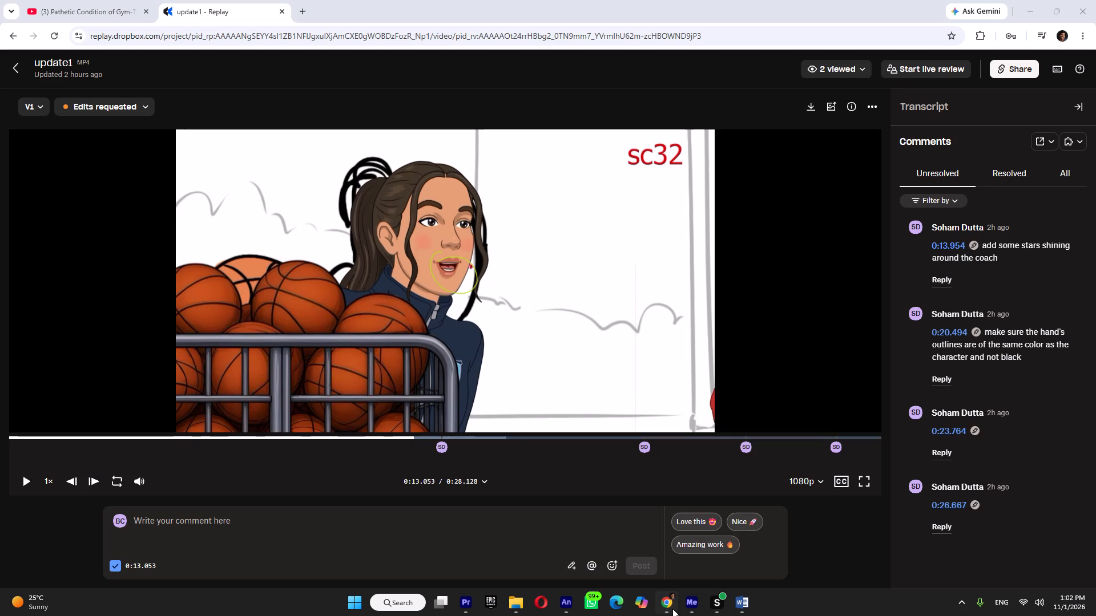
click(443, 443)
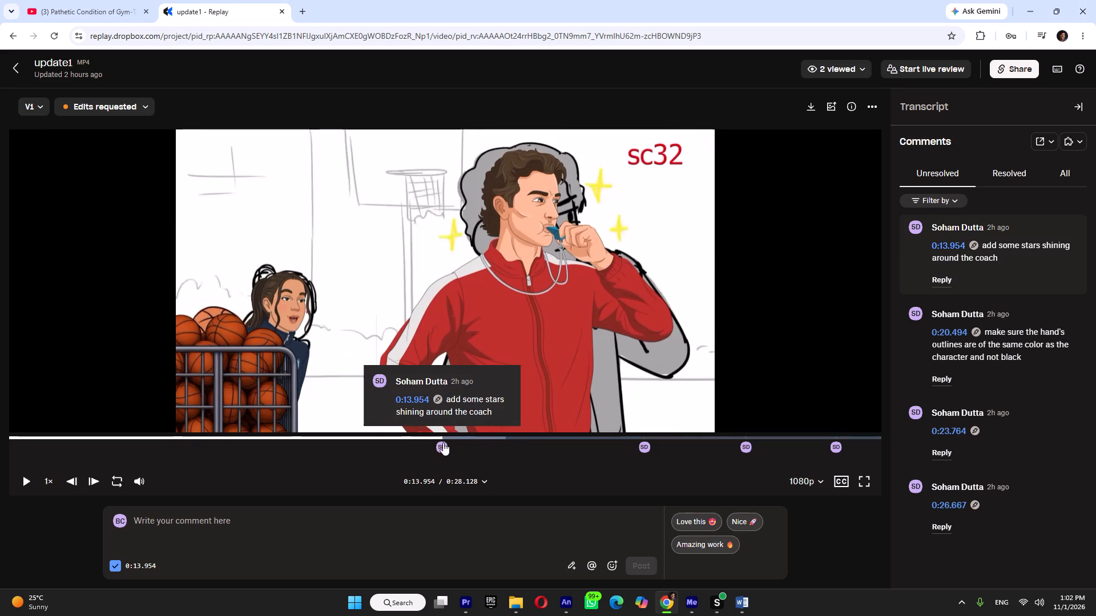
click(1065, 228)
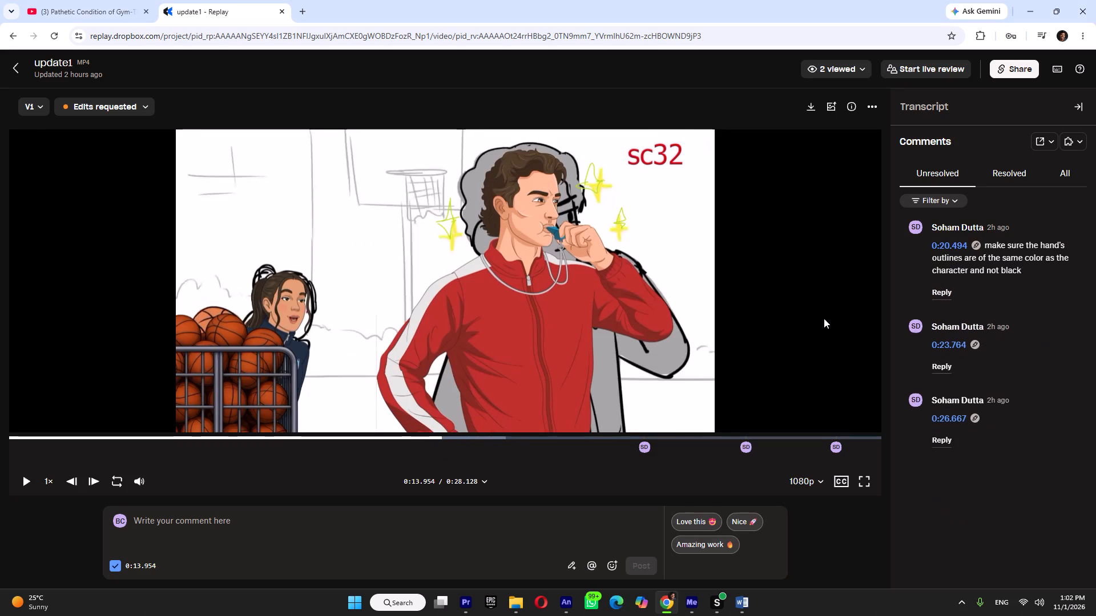
Open the 0:20.494 review comment about matching the hand's outline color to the character.
click(1039, 277)
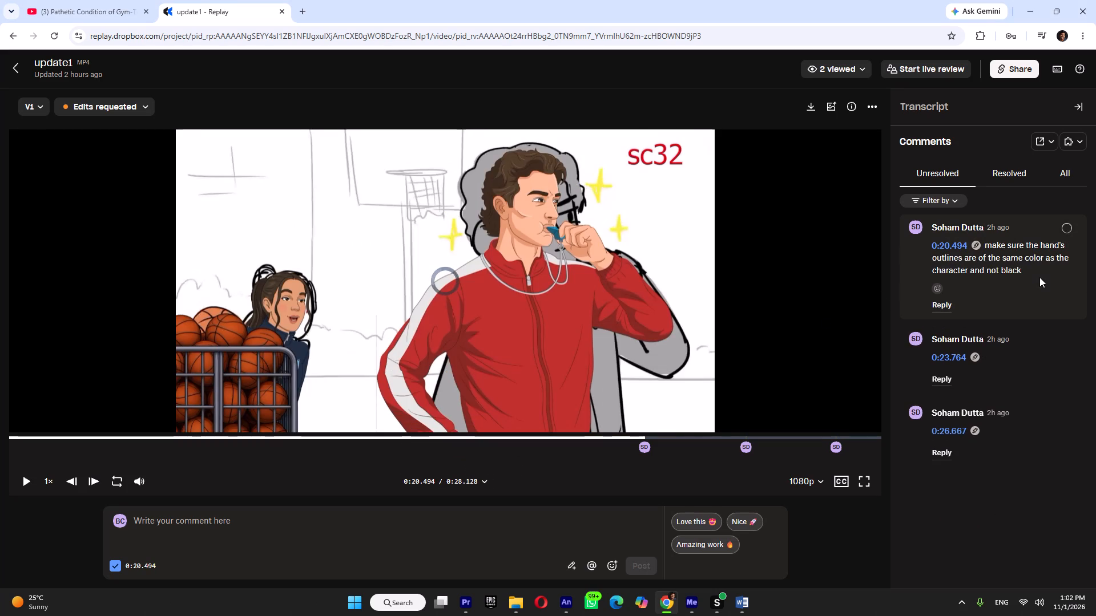
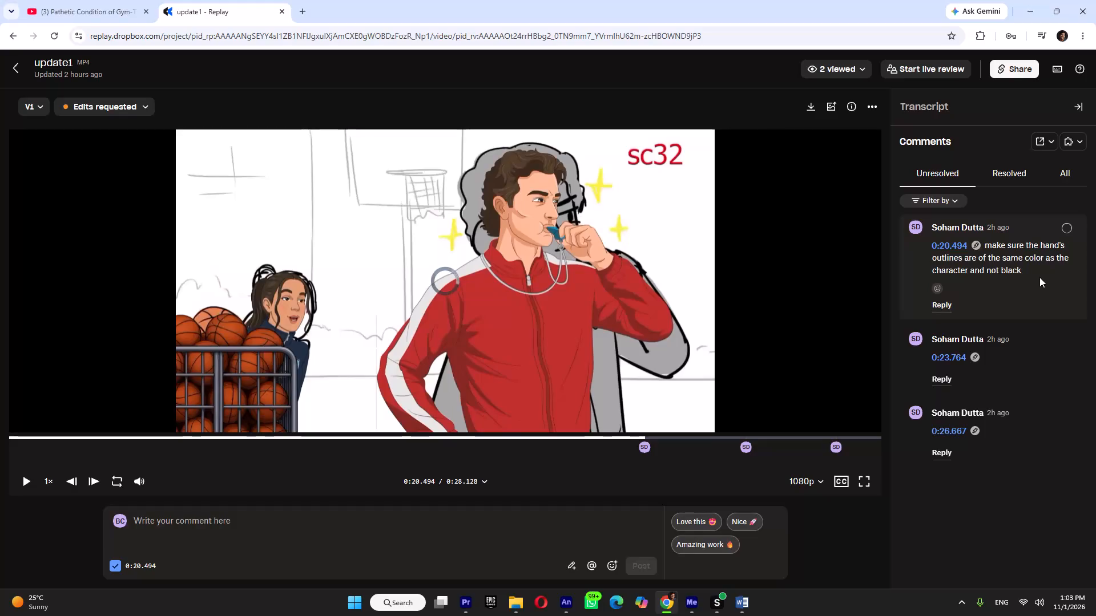
Switch to File Explorer and open sc42.fla from the ep06 shots folder in Animate.
click(510, 598)
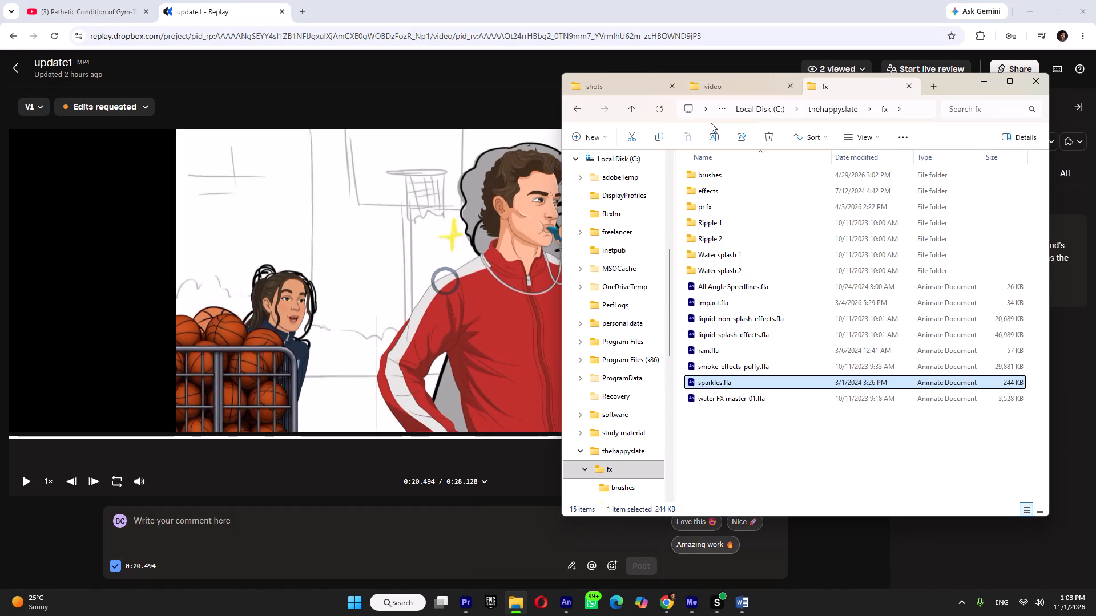
click(716, 84)
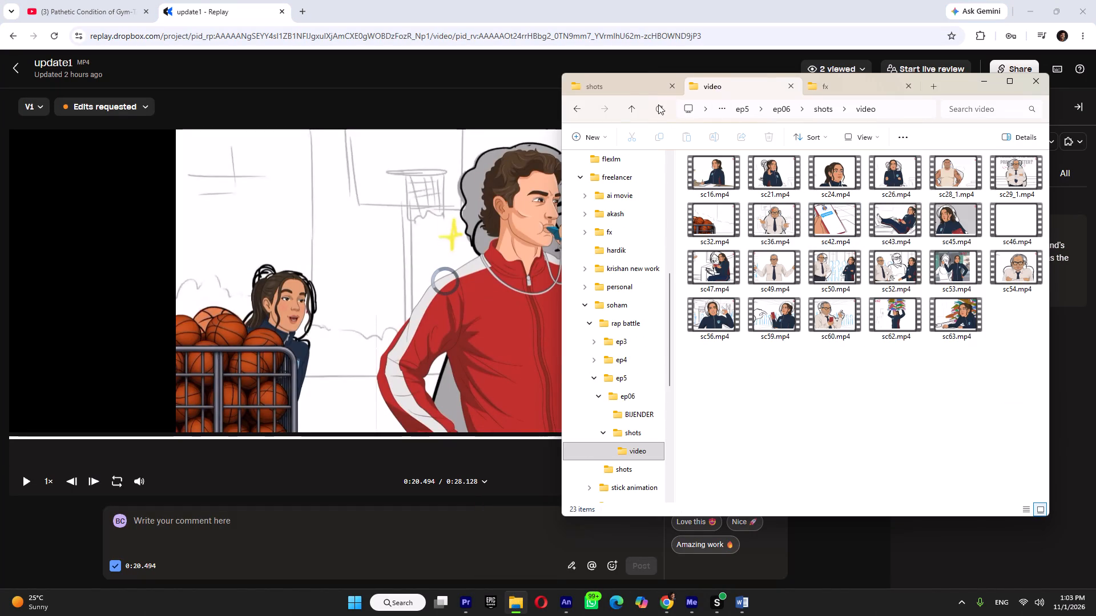
click(611, 86)
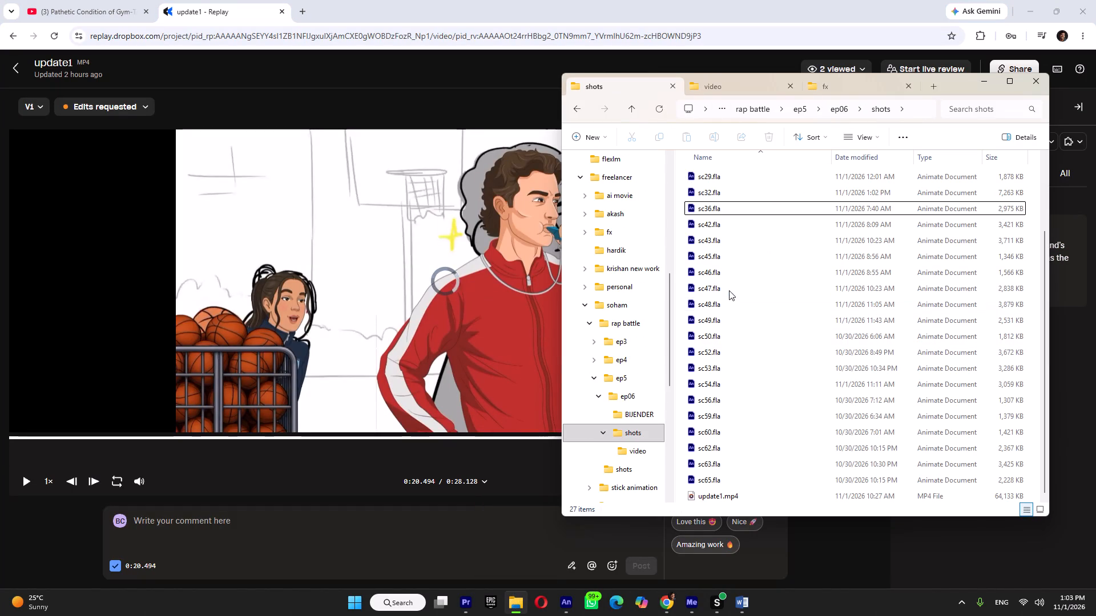
double_click(730, 229)
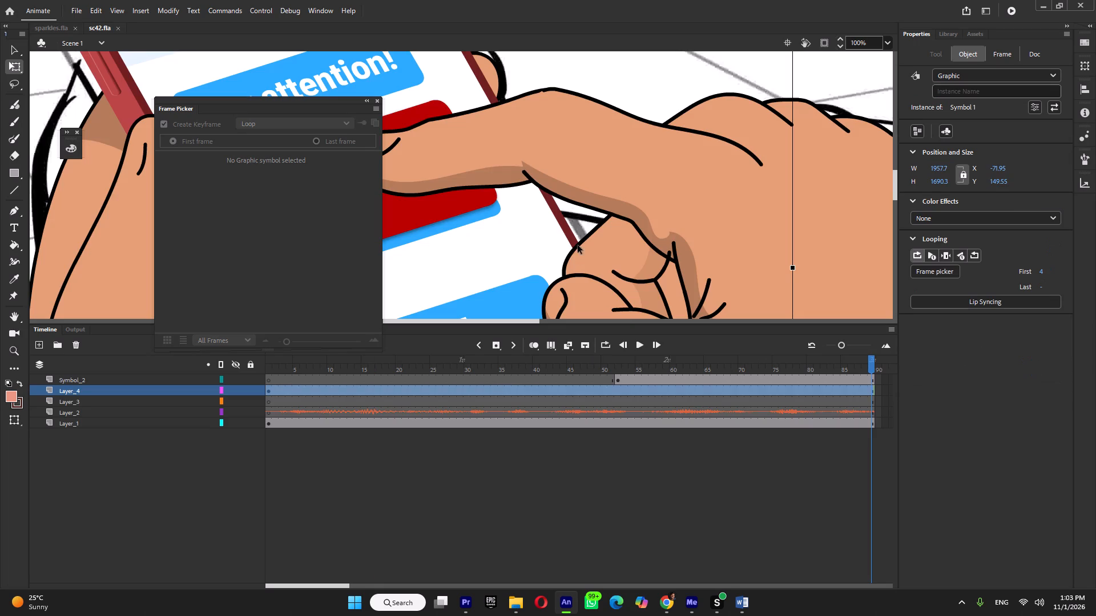
ctrl+scroll(580, 187, up, 6)
ctrl+scroll(559, 219, down, 12)
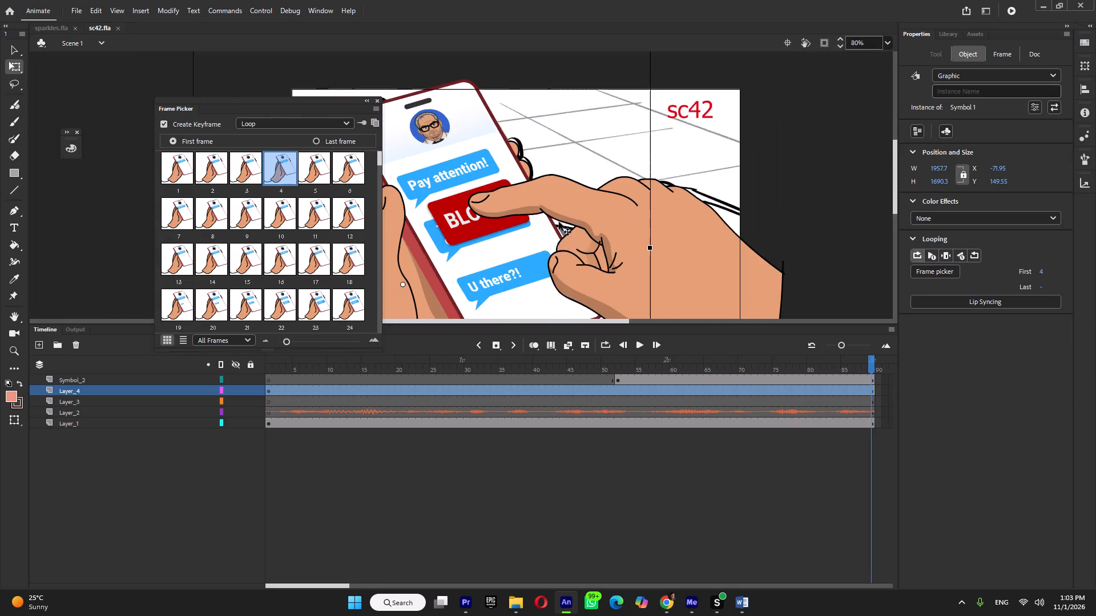
ctrl+scroll(559, 222, down, 3)
Open the character file GIRL_Final.fla from the ep06 folder.
click(510, 605)
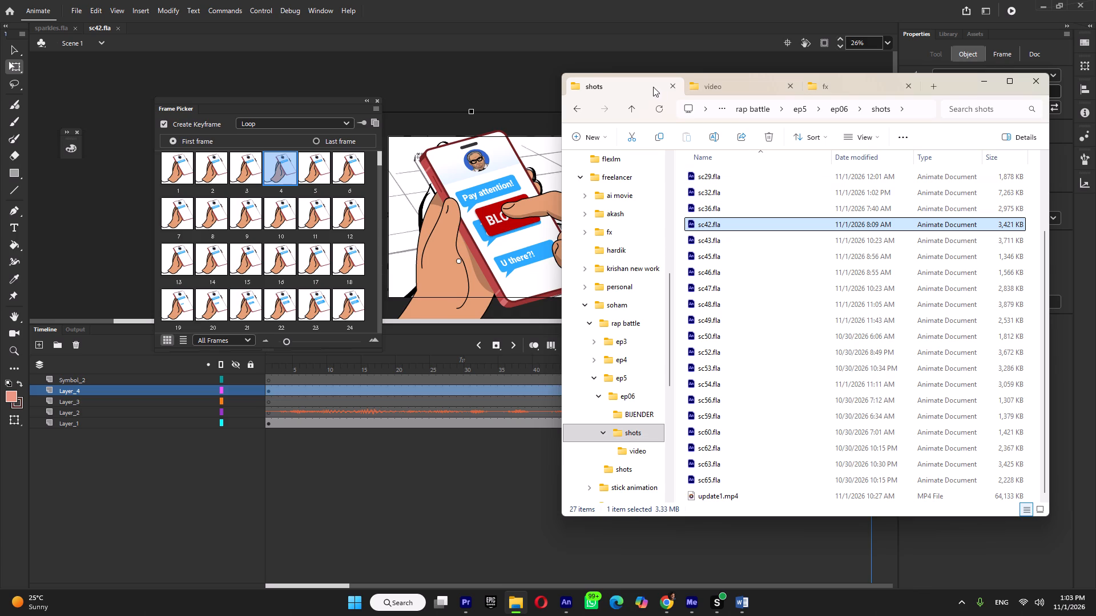
click(631, 108)
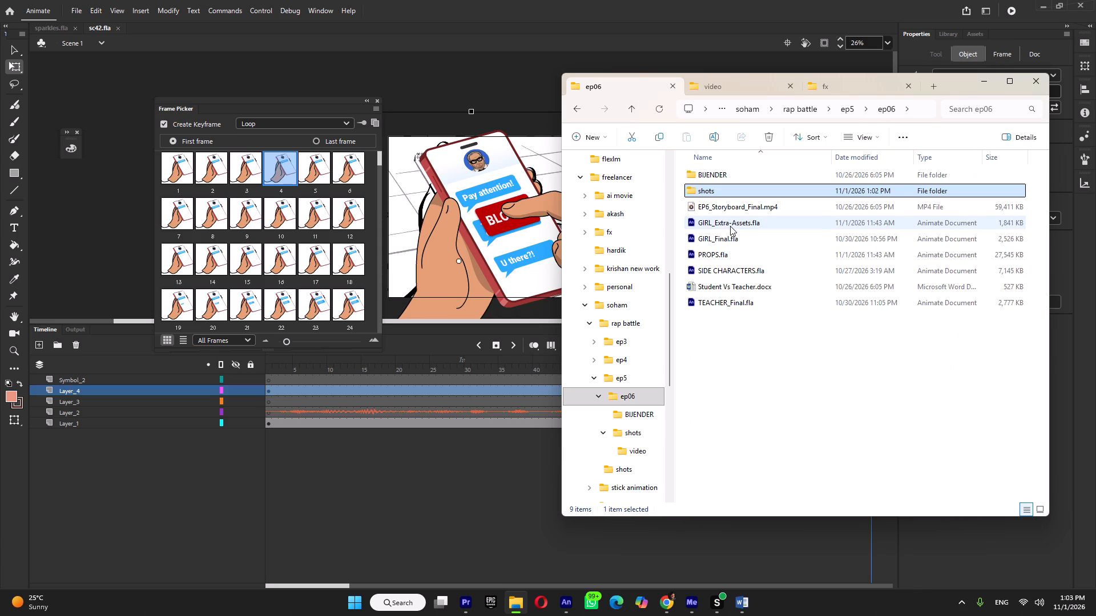
double_click(730, 237)
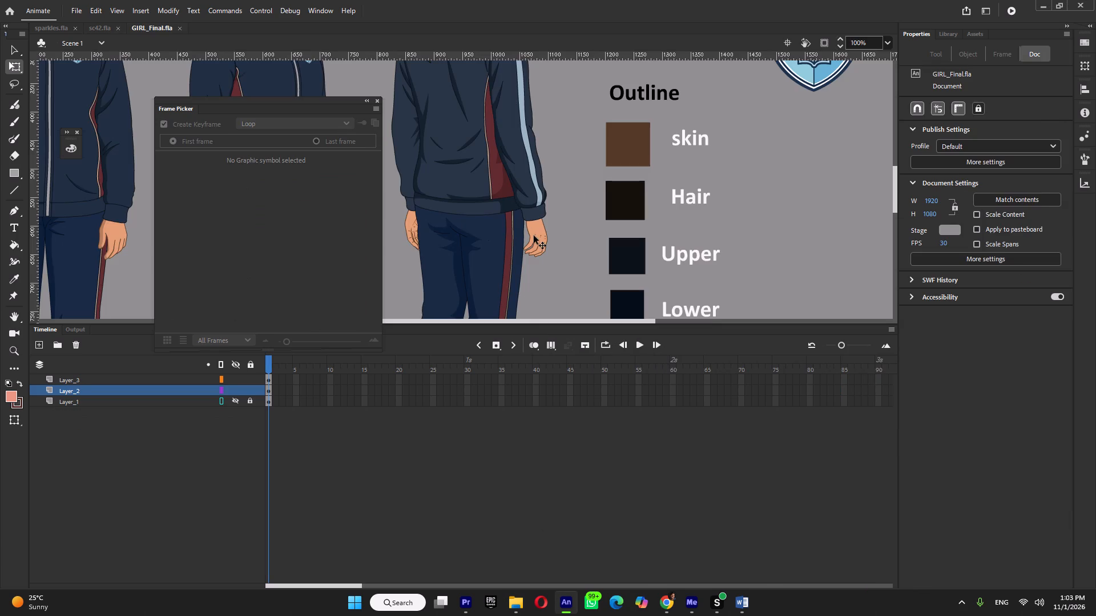
Sample the brown skin outline color #543928 from the girl's hand as the Ink Bottle stroke color.
ctrl+scroll(534, 236, up, 14)
key(s)
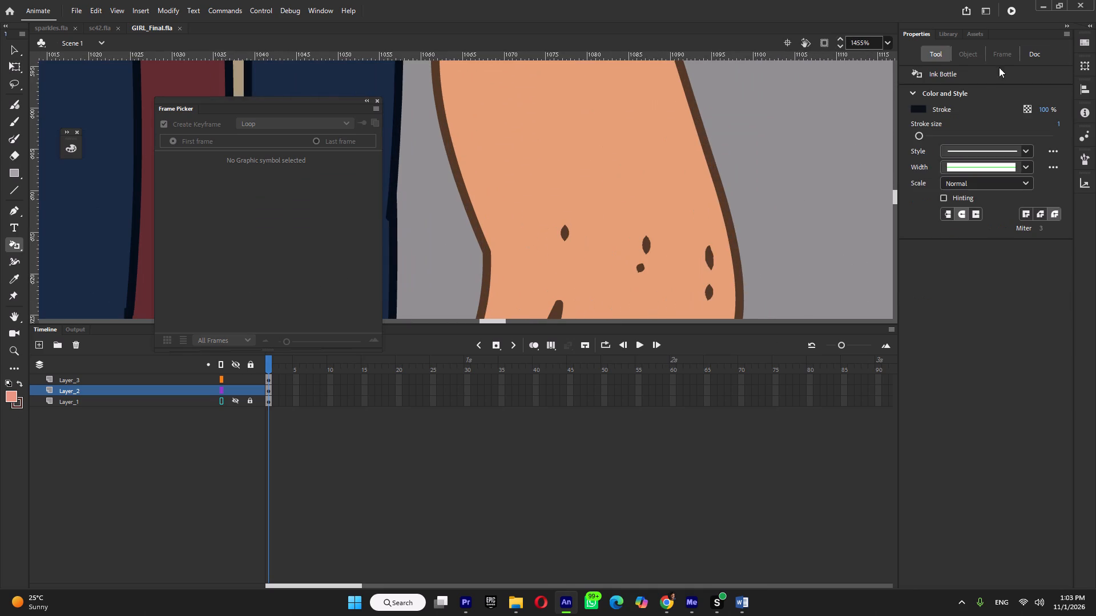
click(922, 109)
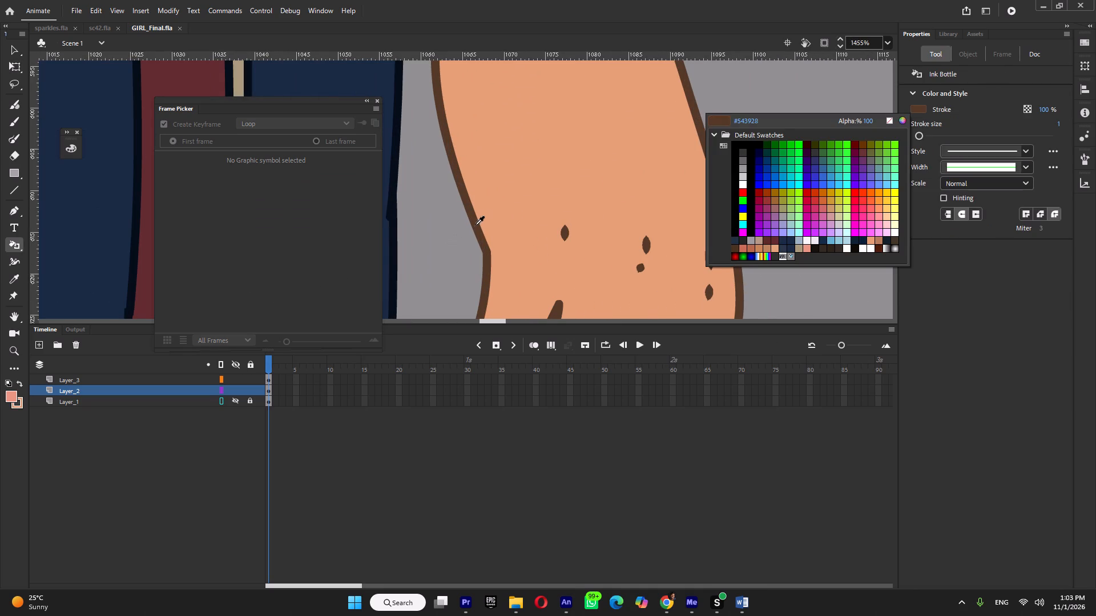
click(476, 225)
In sc42.fla, recolor the outlines of the thumb holding the phone with the sampled brown at stroke size 5.
click(102, 31)
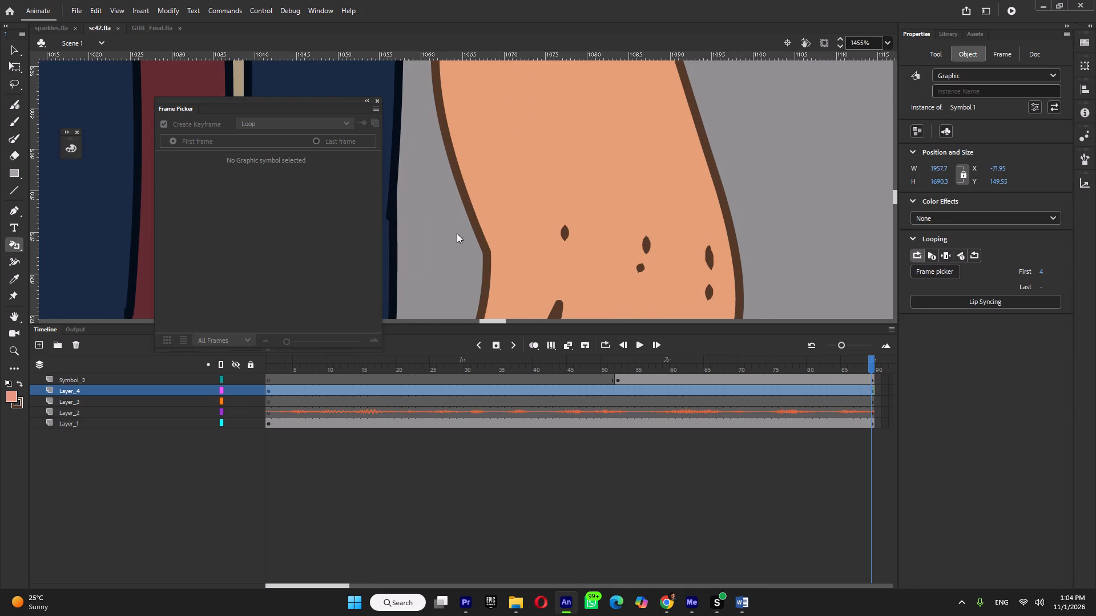
ctrl+double_click(431, 236)
ctrl+triple_click(429, 238)
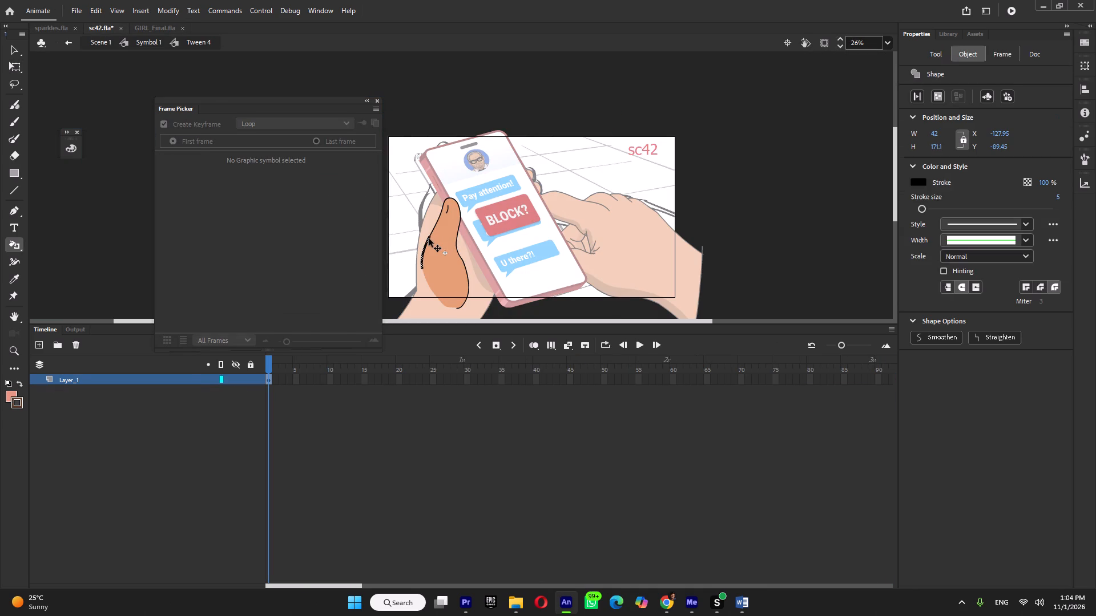
ctrl+click(419, 222)
ctrl+scroll(419, 224, up, 1)
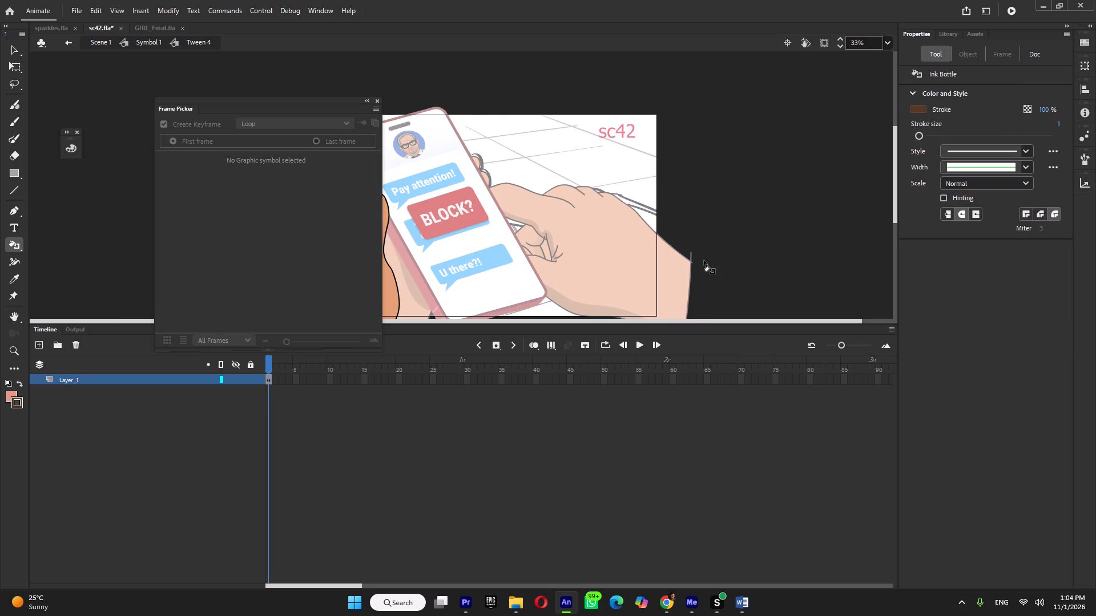
key(s)
click(1058, 122)
click(1059, 122)
key(5)
key(Return)
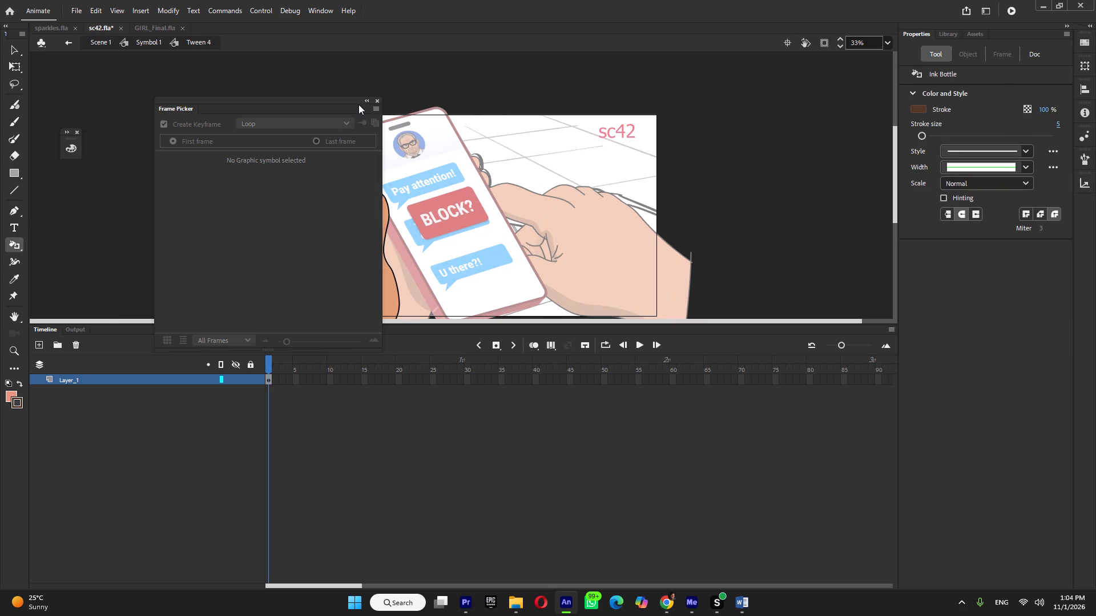
click(365, 98)
ctrl+drag(476, 172, 195, 527)
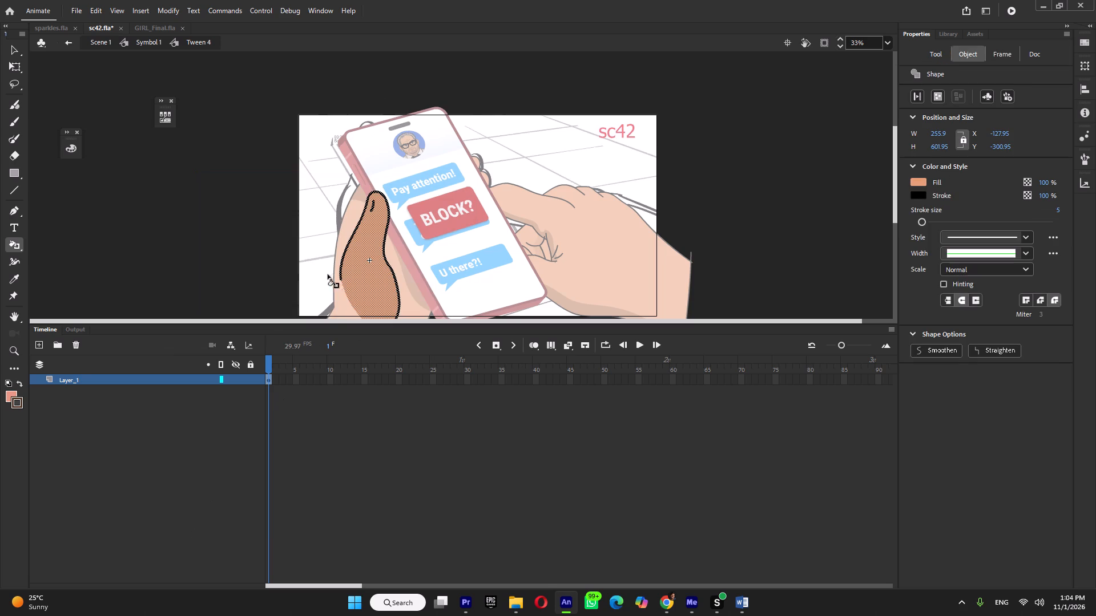
click(341, 266)
ctrl+click(444, 234)
Recolor the outlines of the palm and wrist behind the phone with the same brown Ink Bottle stroke.
ctrl+scroll(350, 210, up, 2)
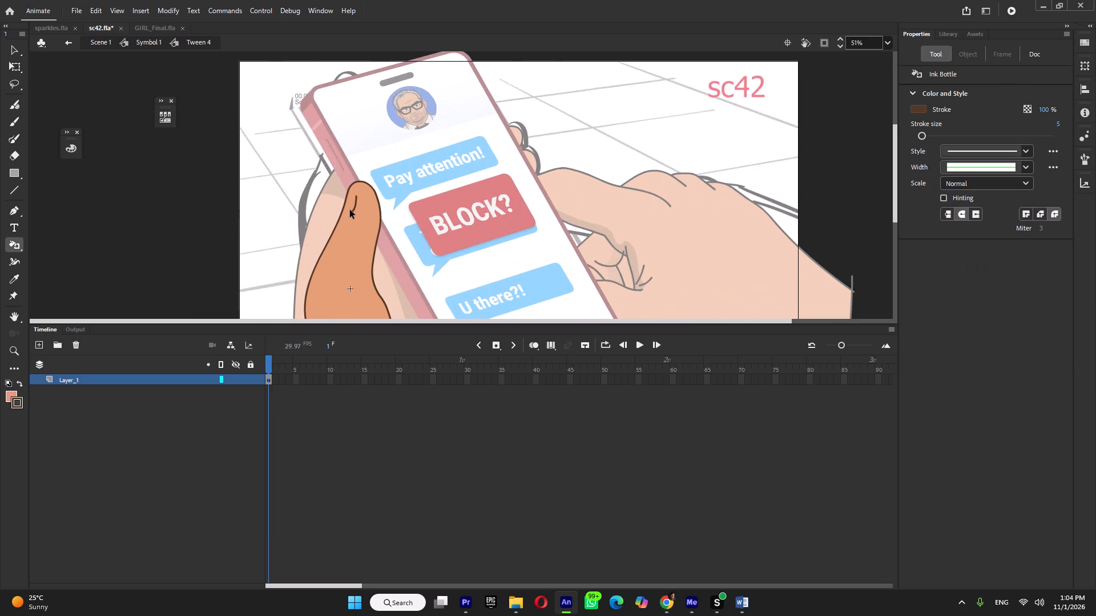
ctrl+double_click(321, 201)
ctrl+double_click(321, 201)
ctrl+scroll(321, 201, down, 5)
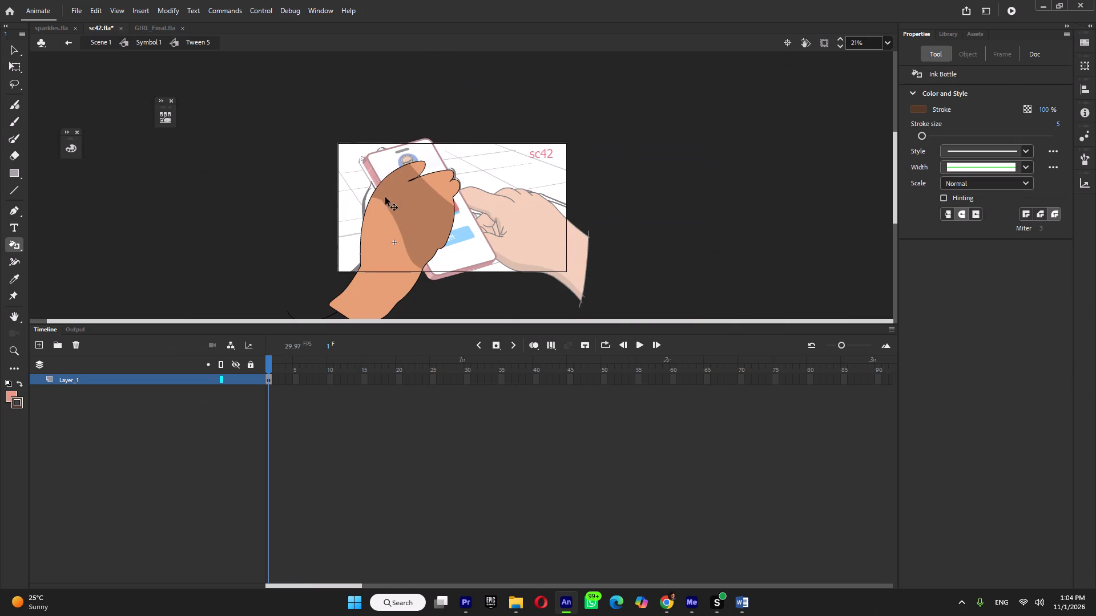
ctrl+click(384, 209)
ctrl+click(498, 155)
ctrl+drag(536, 131, 237, 452)
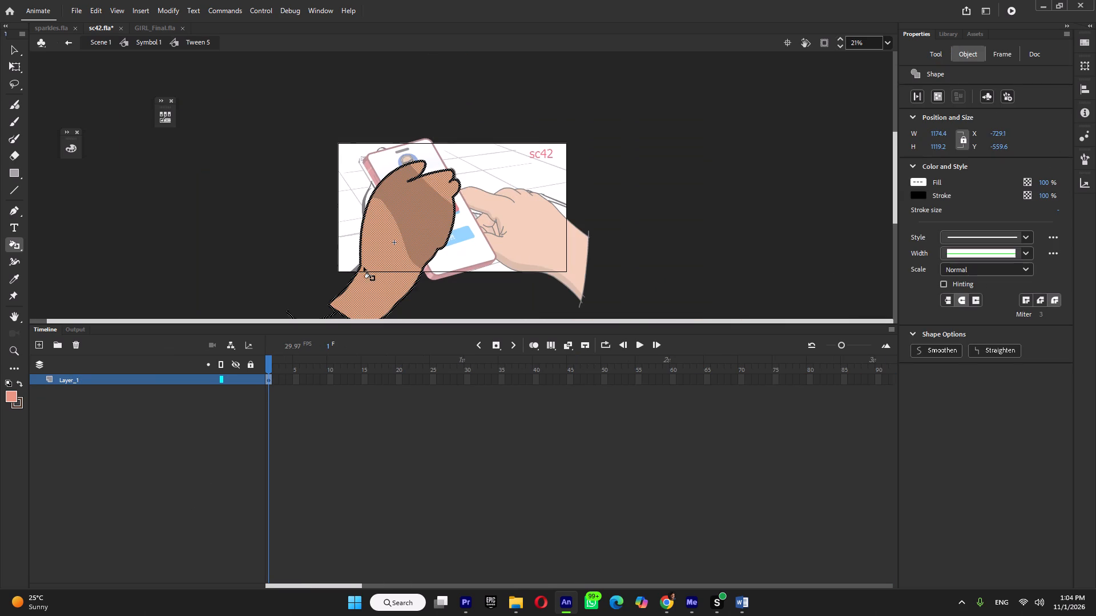
click(360, 267)
ctrl+double_click(498, 237)
ctrl+scroll(436, 197, up, 2)
ctrl+scroll(306, 196, up, 8)
ctrl+scroll(349, 210, down, 6)
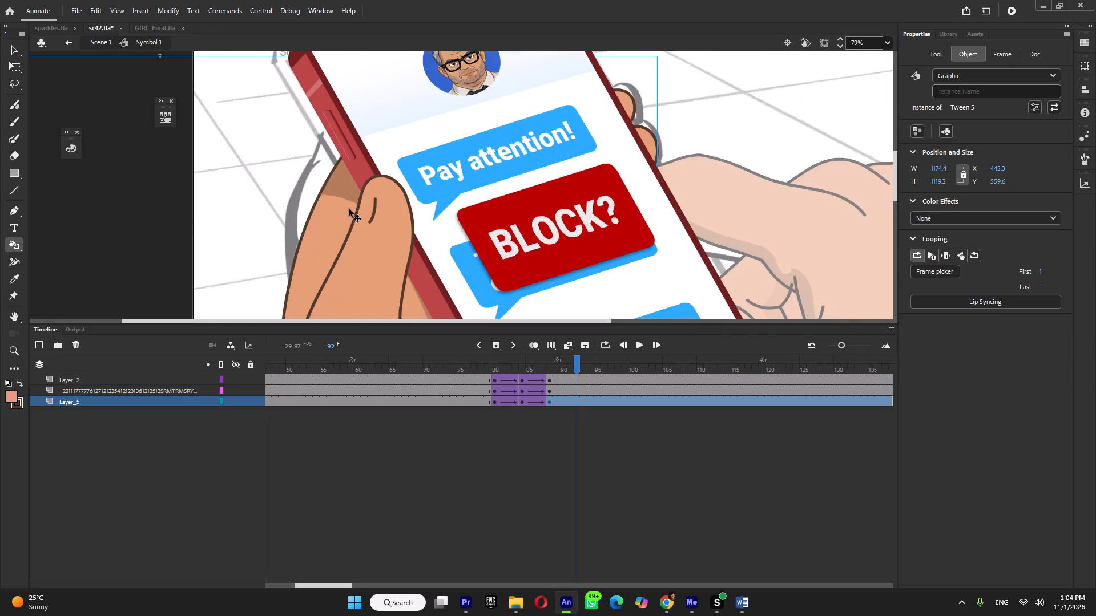
Inside Symbol 2, recolor the grouped outlines of the tapping hand, without its index fingertip, to the same brown.
ctrl+scroll(349, 209, down, 4)
ctrl+triple_click(581, 234)
ctrl+click(581, 234)
ctrl+scroll(581, 234, down, 4)
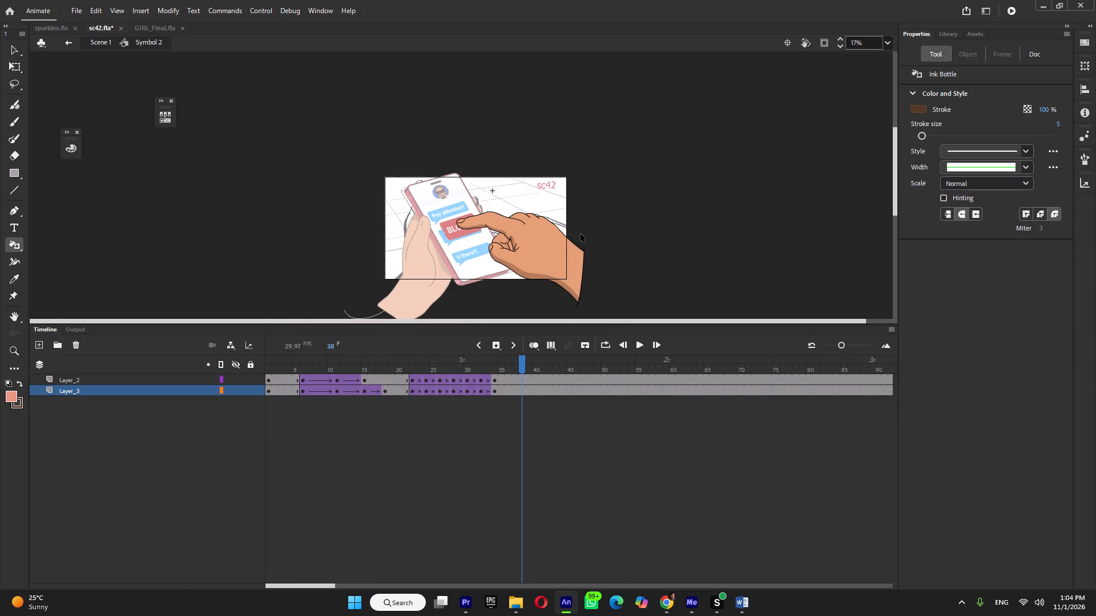
ctrl+click(581, 234)
ctrl+double_click(553, 248)
ctrl+drag(668, 164, 408, 365)
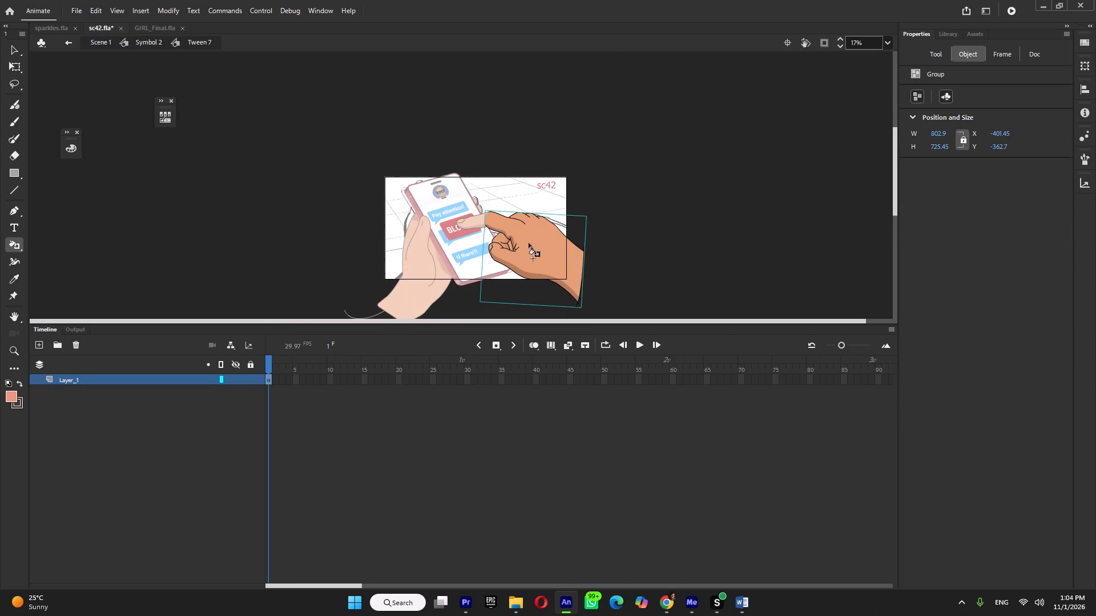
ctrl+double_click(529, 238)
ctrl+drag(643, 183, 376, 383)
ctrl+scroll(550, 207, up, 5)
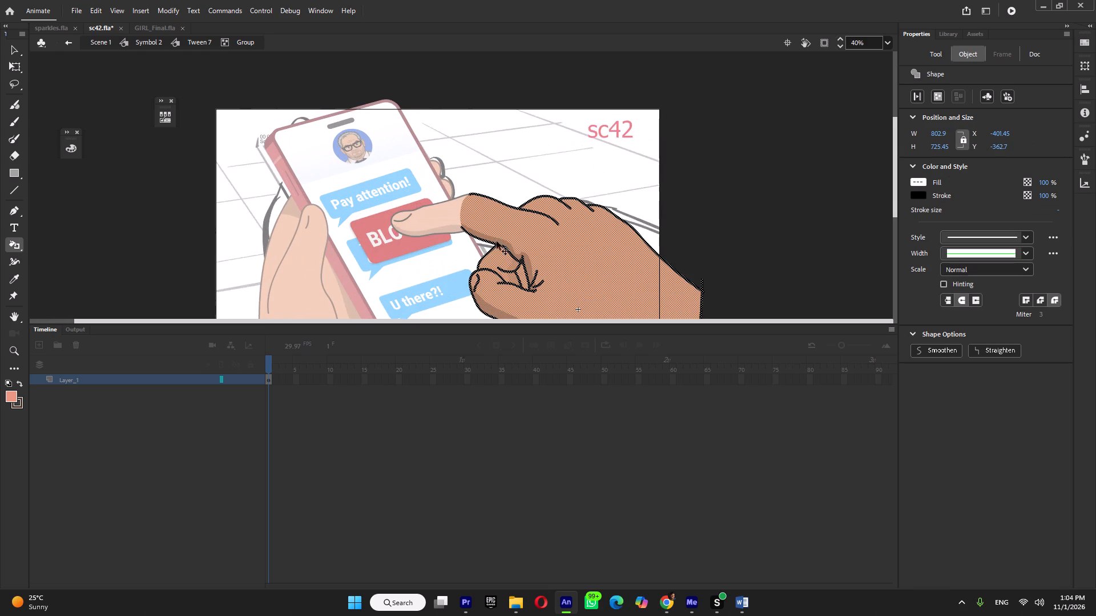
click(521, 209)
ctrl+click(520, 188)
Recolor the outlines of the index finger tapping BLOCK? to the same brown and return to Scene 1.
ctrl+scroll(511, 204, up, 3)
ctrl+double_click(377, 232)
ctrl+triple_click(366, 239)
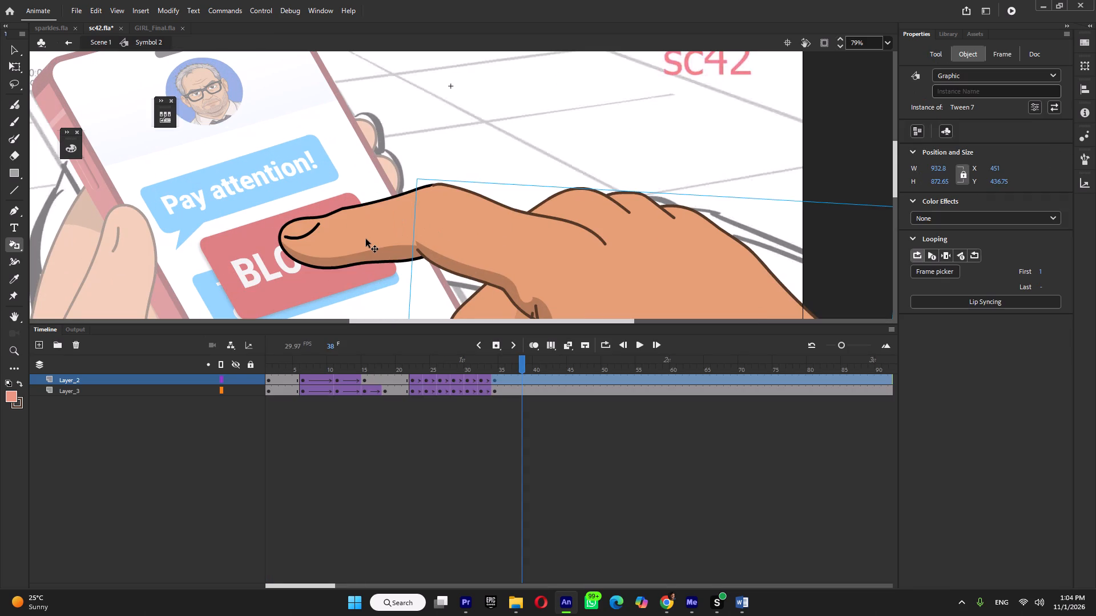
ctrl+click(366, 239)
ctrl+drag(255, 173, 597, 359)
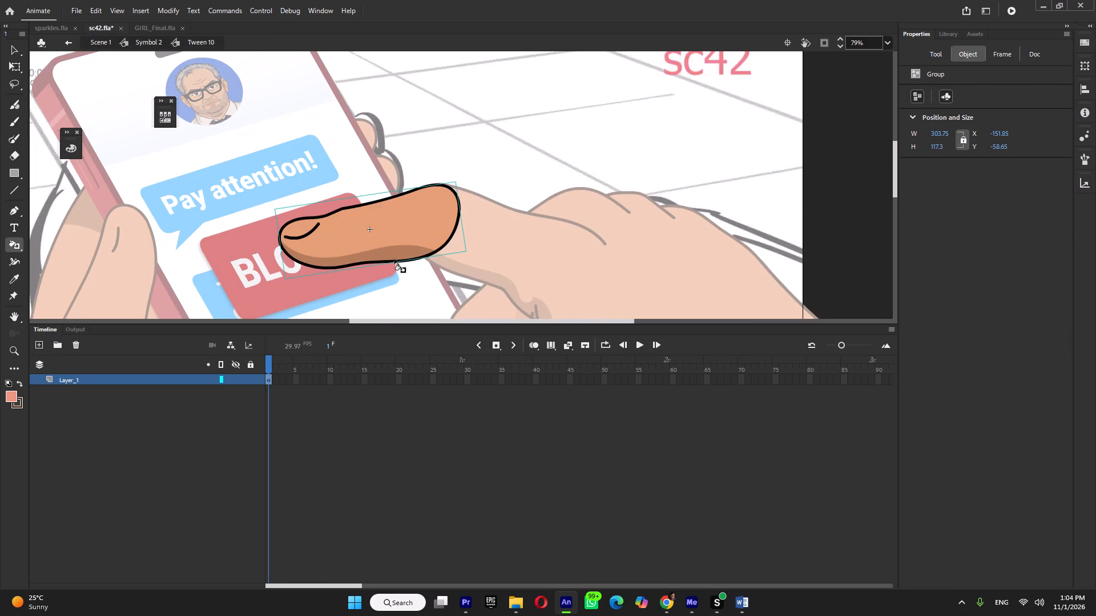
ctrl+double_click(396, 229)
ctrl+drag(202, 147, 618, 360)
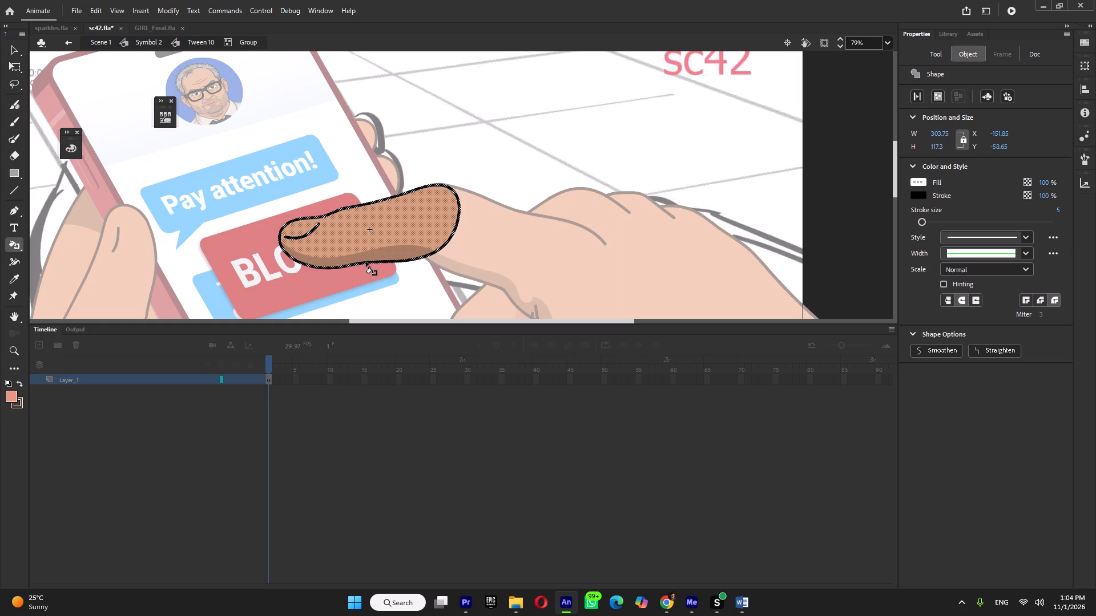
click(366, 262)
click(96, 37)
click(98, 38)
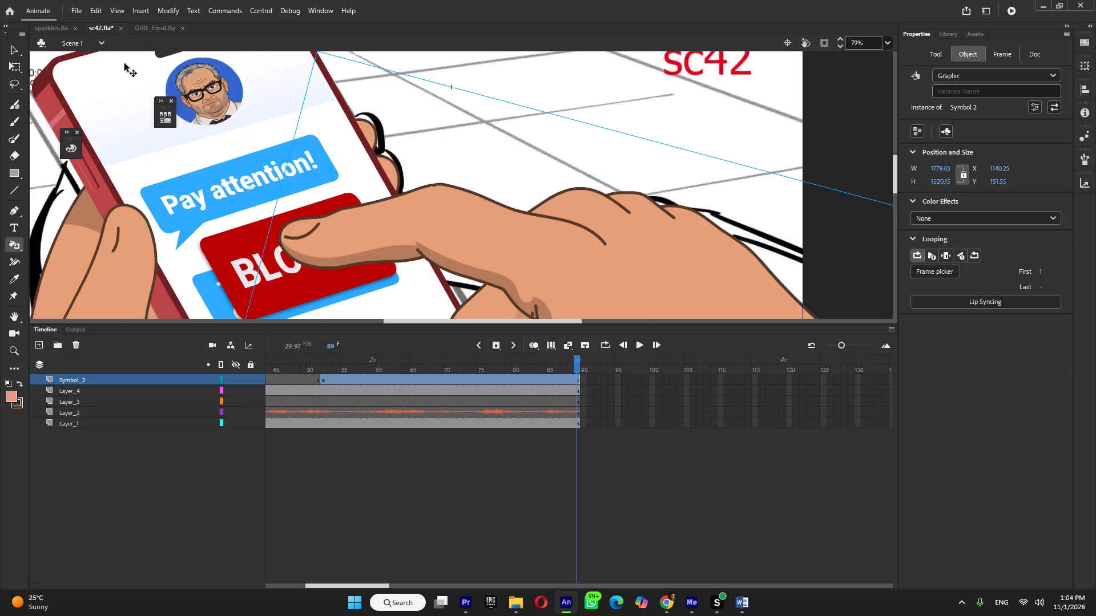
ctrl+scroll(372, 227, down, 12)
Save sc42.fla, play the shot through on the timeline, and close the file.
key(ctrl+s)
key(Return)
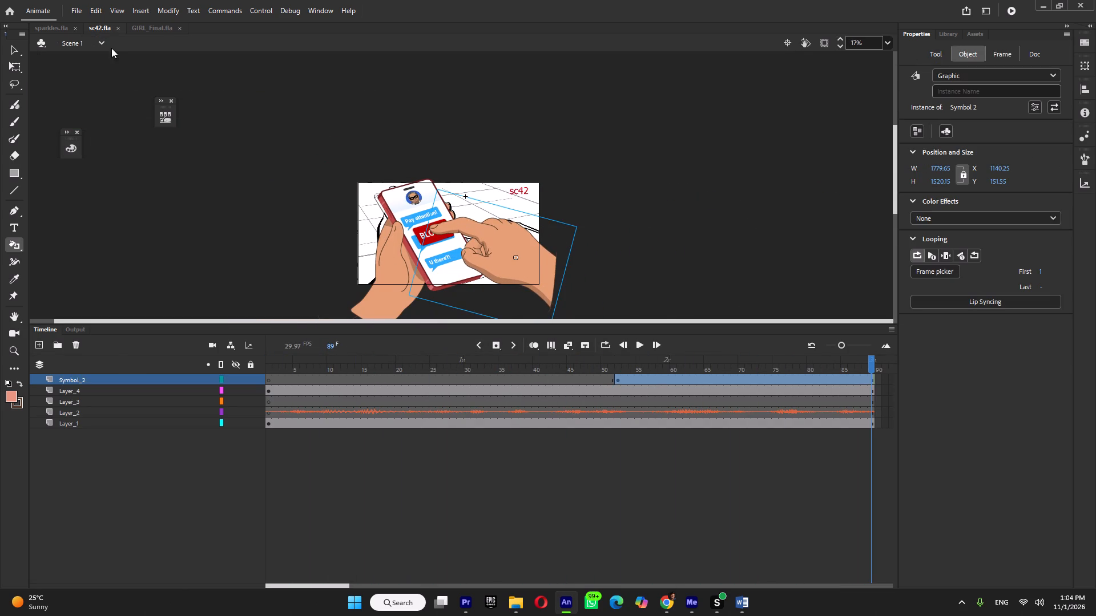
key(ctrl+s)
click(116, 26)
Switch to Dropbox Replay in Chrome and resolve the 0:20.494 comment about the hand's outline color.
click(671, 606)
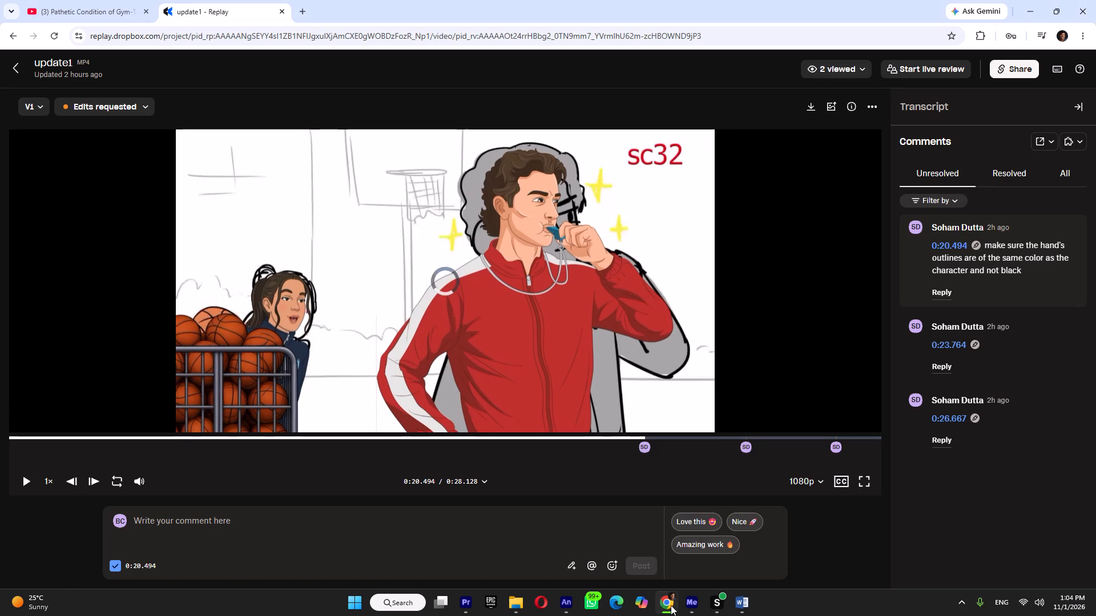
click(645, 452)
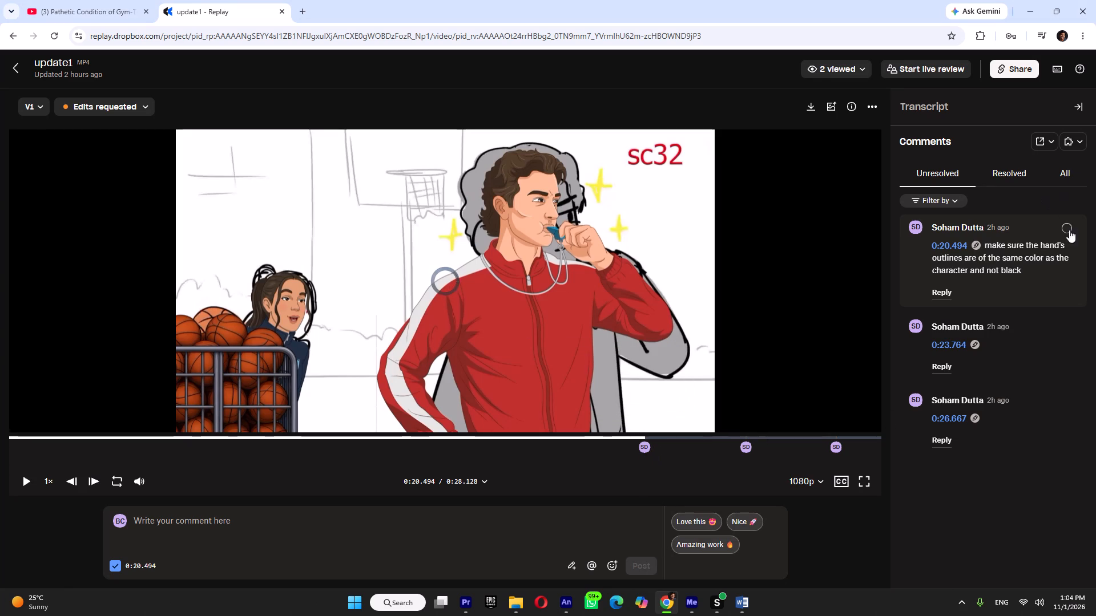
click(1068, 227)
Open the 0:23.764 review comment.
click(1002, 236)
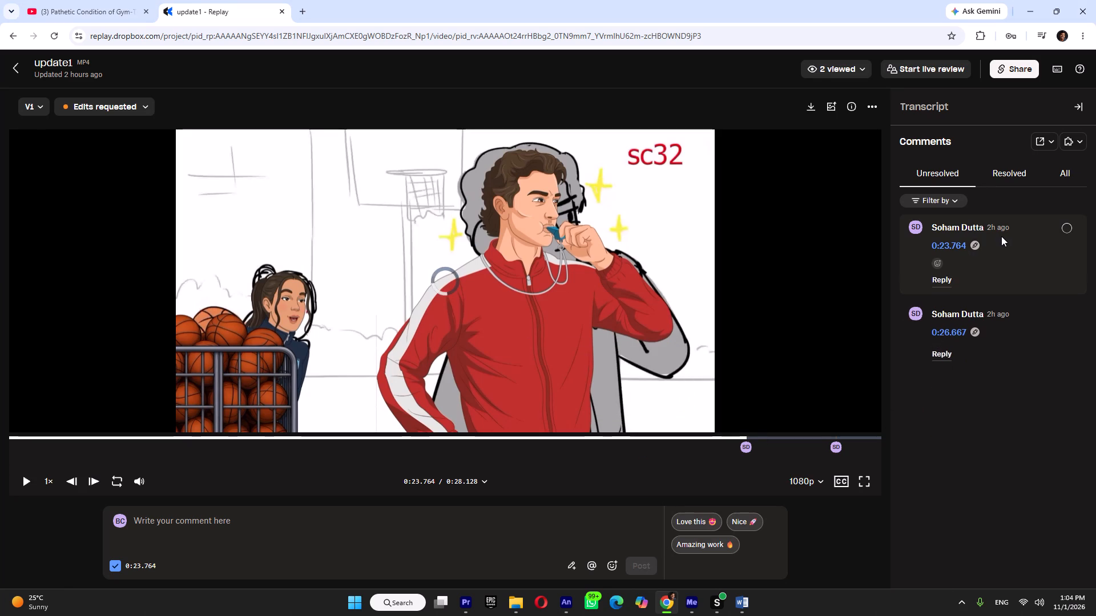
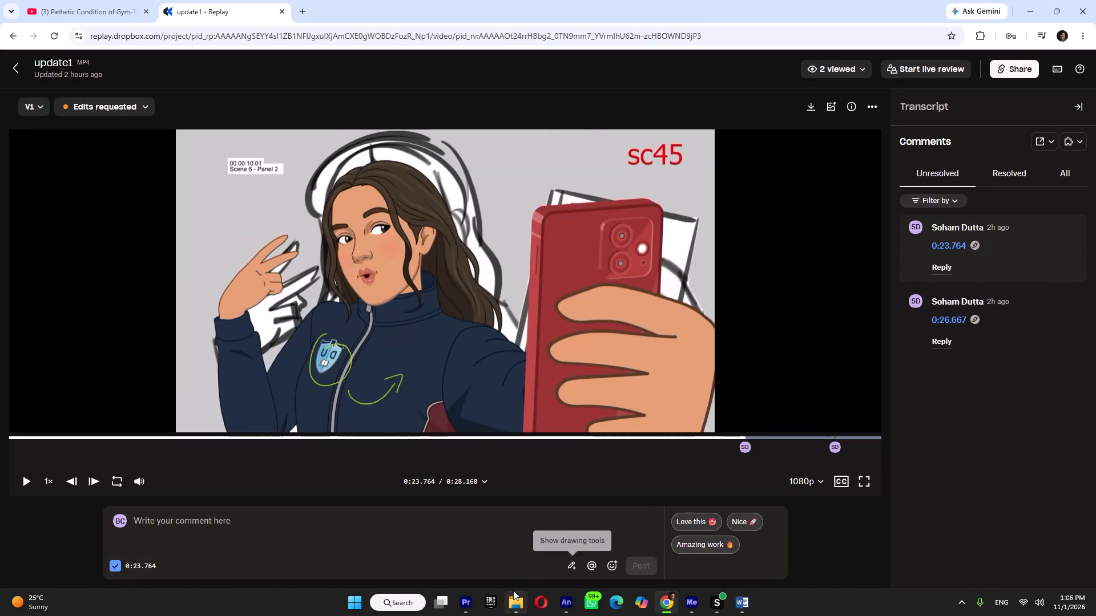
Open sc45.fla from the ep06 shots folder.
click(506, 605)
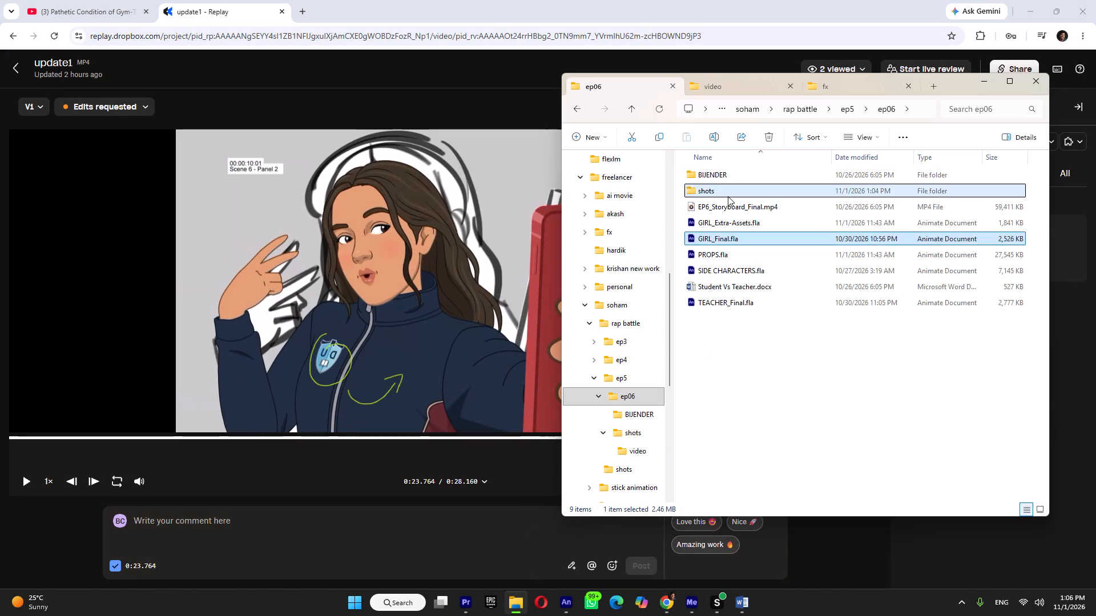
double_click(728, 196)
double_click(735, 351)
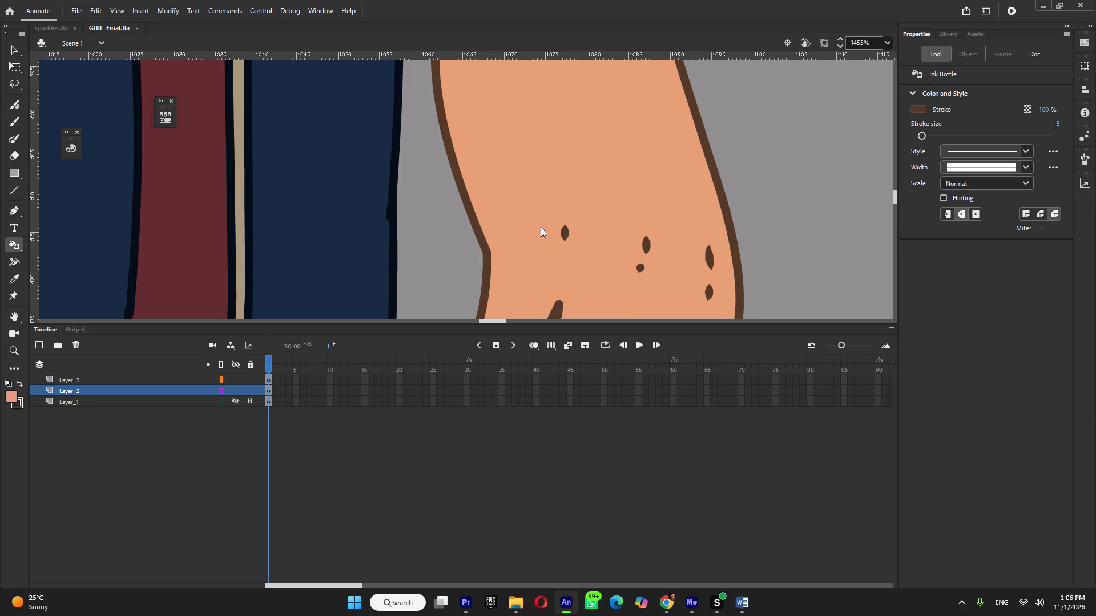
Inside the girl's jacket badge symbol, flip the mirrored lettering group horizontally so it reads DU.
ctrl+scroll(543, 224, down, 6)
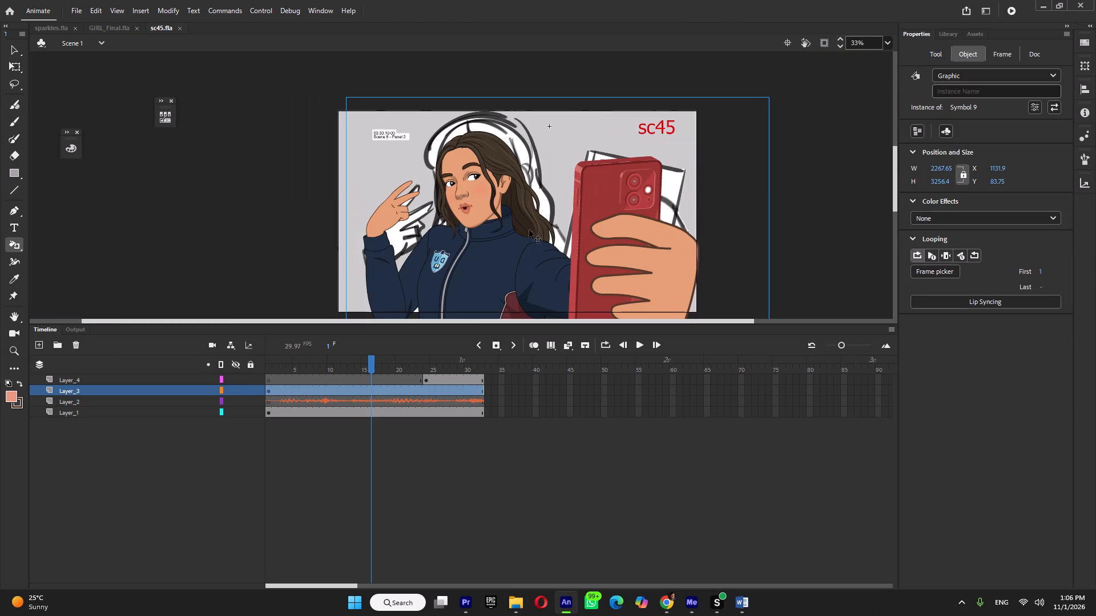
ctrl+scroll(382, 214, up, 9)
ctrl+scroll(382, 212, down, 12)
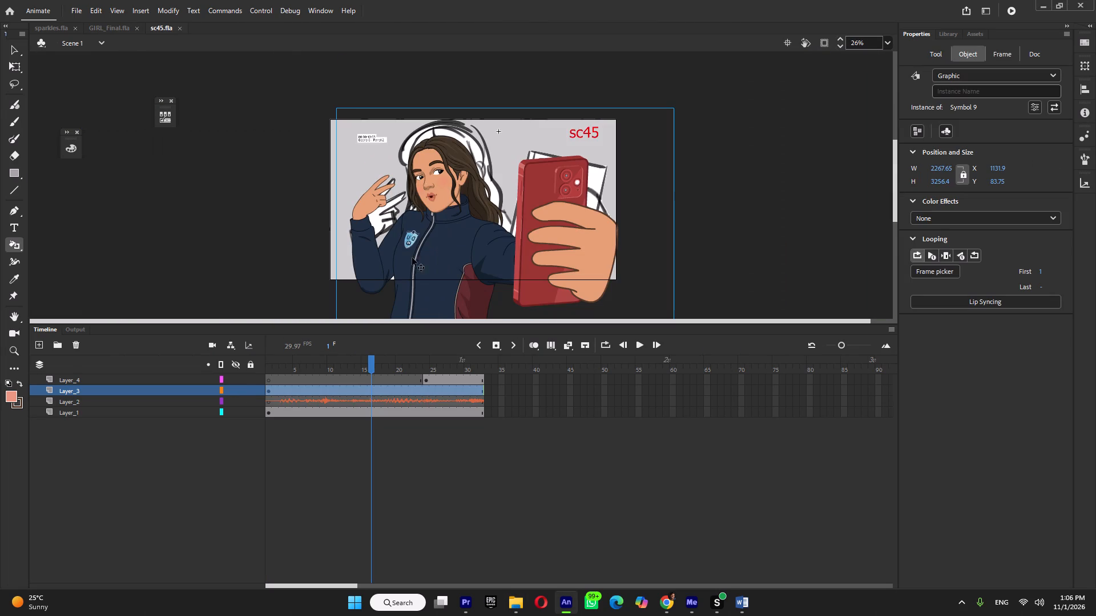
click(406, 236)
ctrl+triple_click(408, 238)
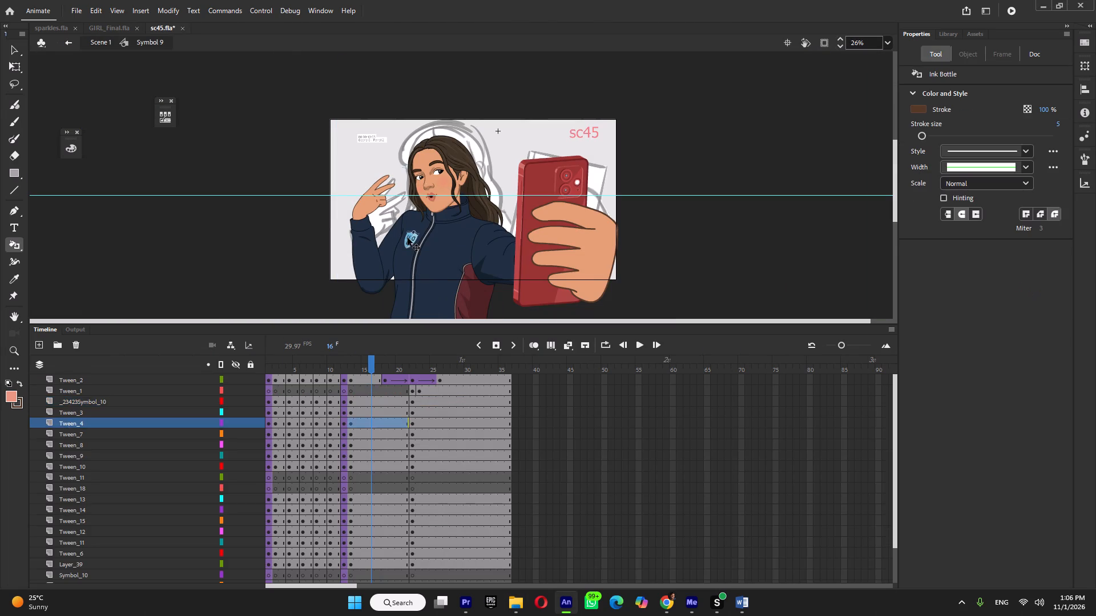
ctrl+double_click(408, 238)
ctrl+scroll(410, 238, up, 4)
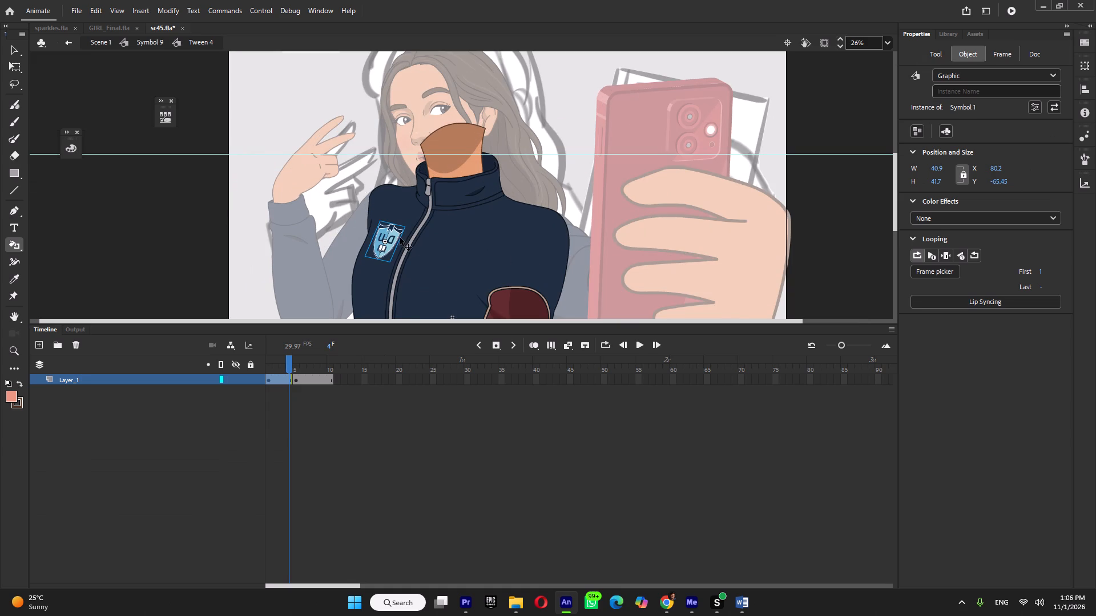
ctrl+click(389, 235)
ctrl+click(389, 235)
ctrl+click(392, 235)
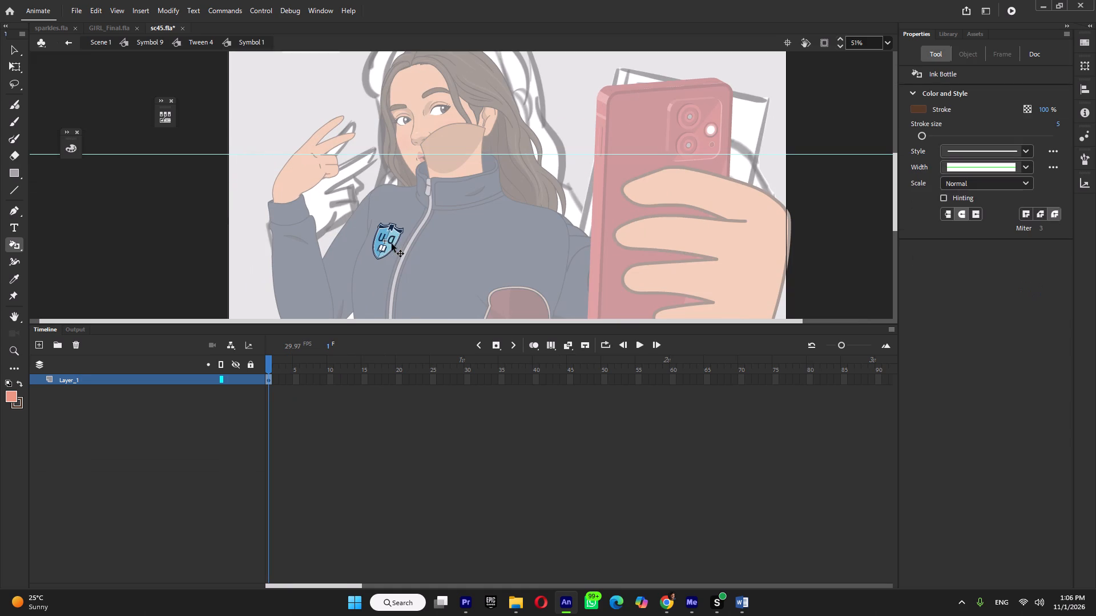
ctrl+triple_click(391, 241)
ctrl+click(391, 241)
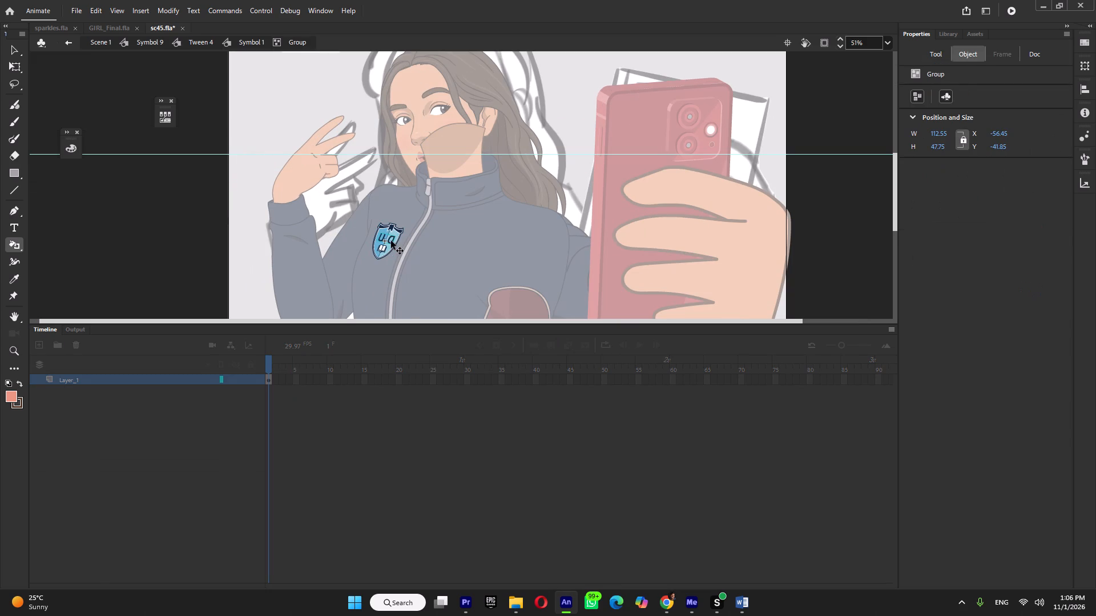
right_click(391, 241)
click(457, 424)
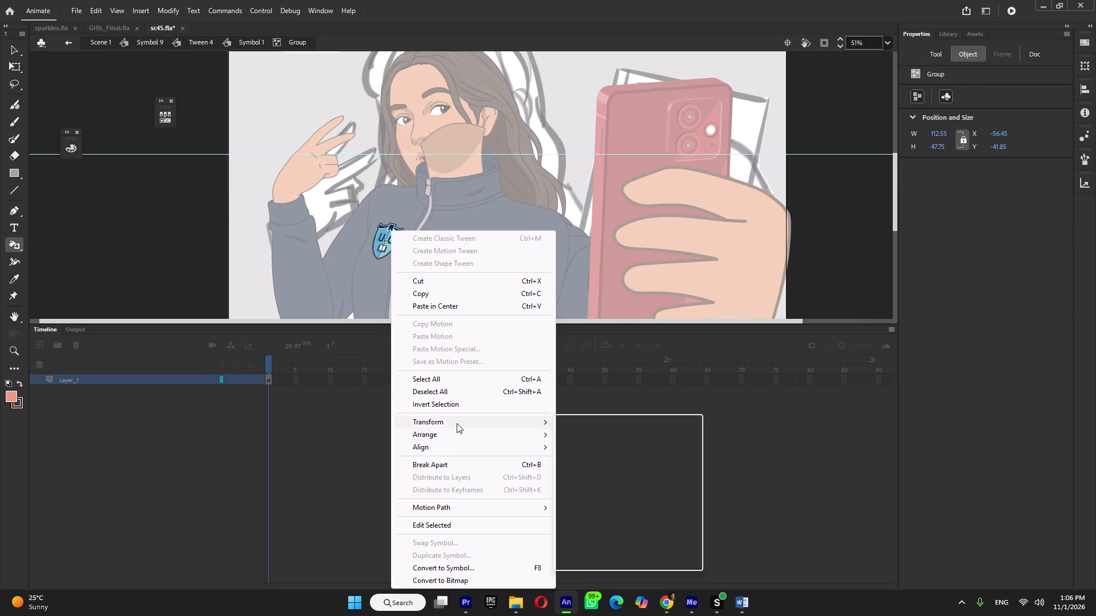
click(567, 542)
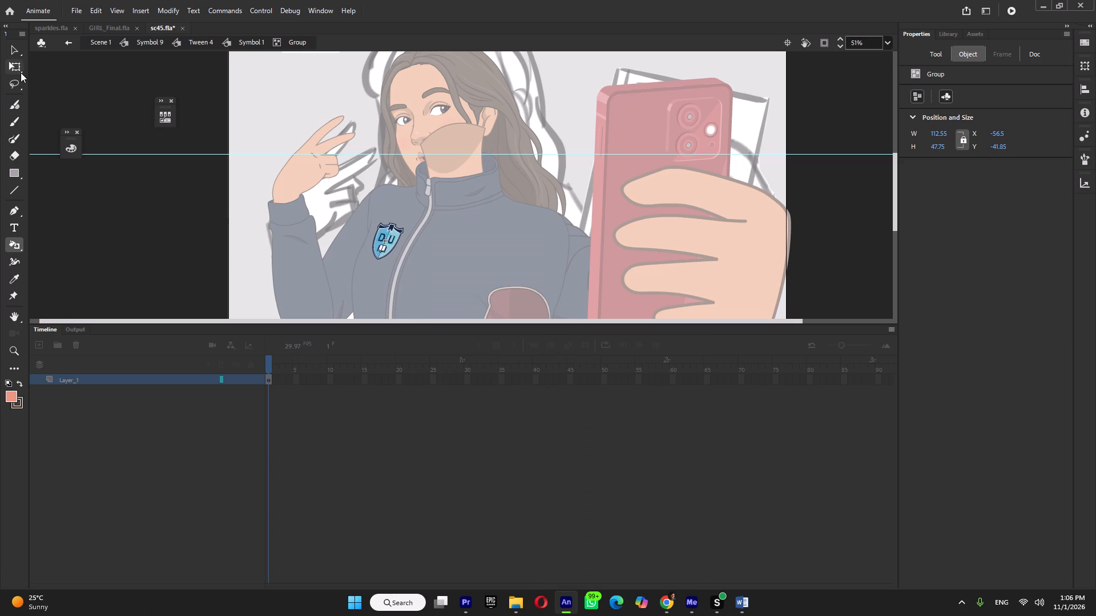
Cut the badge from Tween 4 and paste it in place on a new layer from frame 1.
click(15, 69)
double_click(144, 155)
double_click(170, 237)
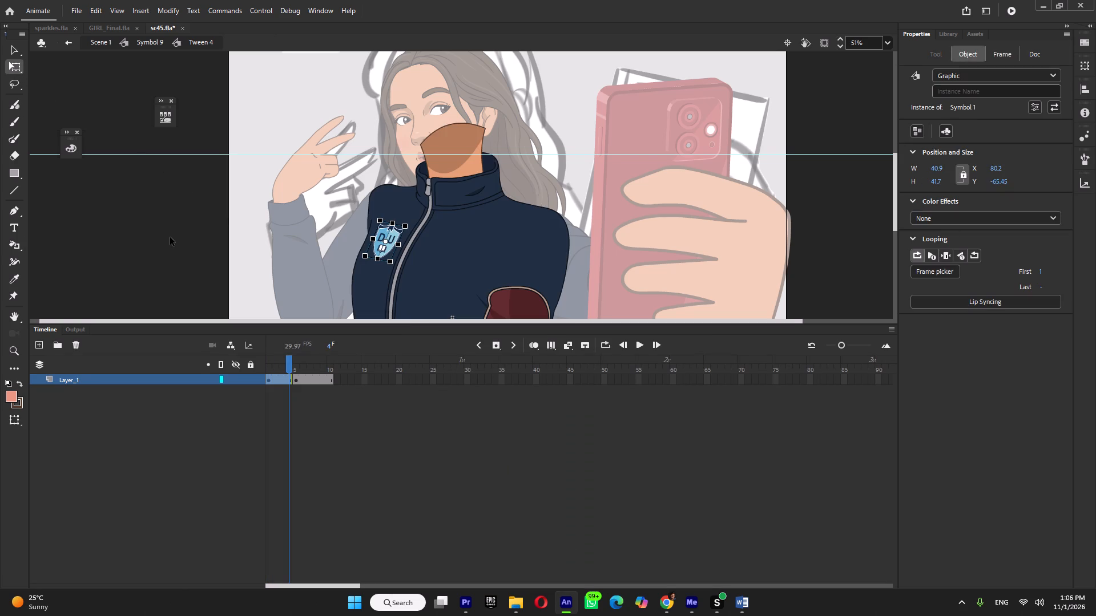
key(ctrl+x)
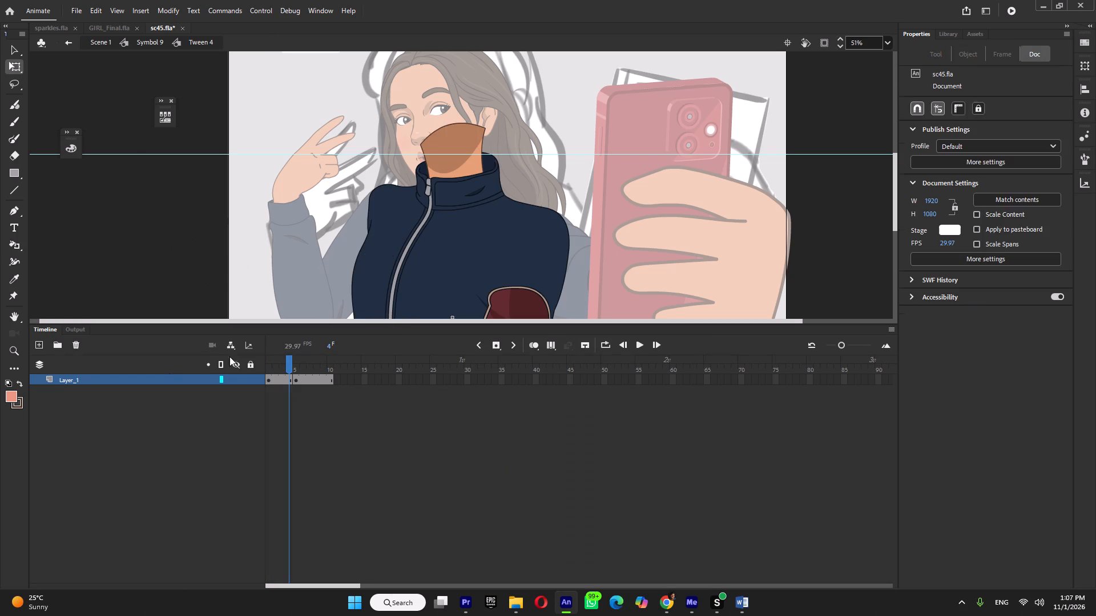
click(38, 345)
drag(275, 366, 239, 369)
key(ctrl+shift+v)
click(299, 371)
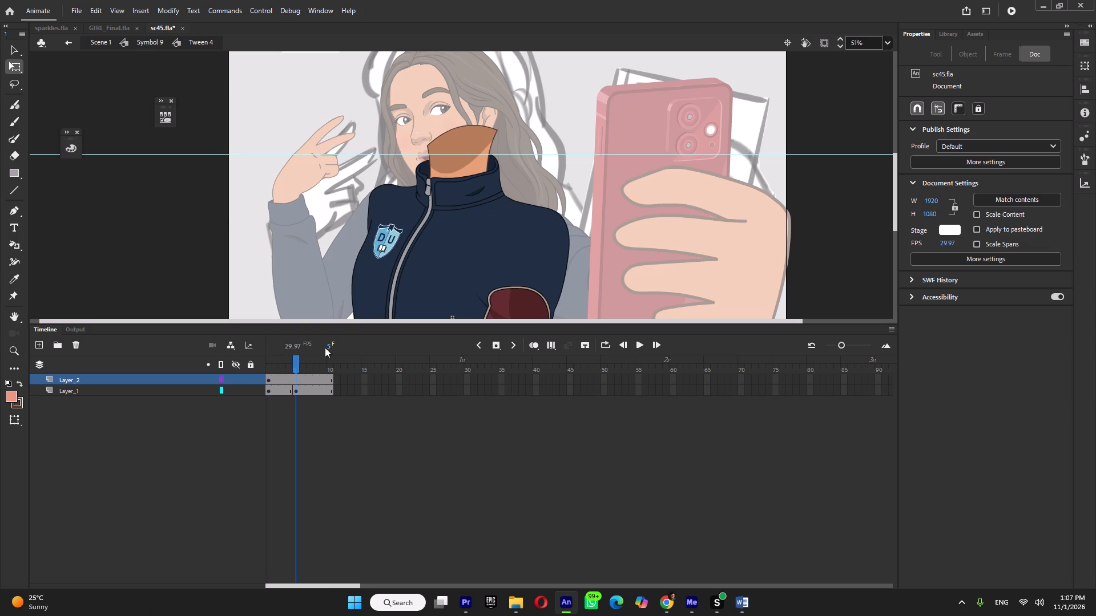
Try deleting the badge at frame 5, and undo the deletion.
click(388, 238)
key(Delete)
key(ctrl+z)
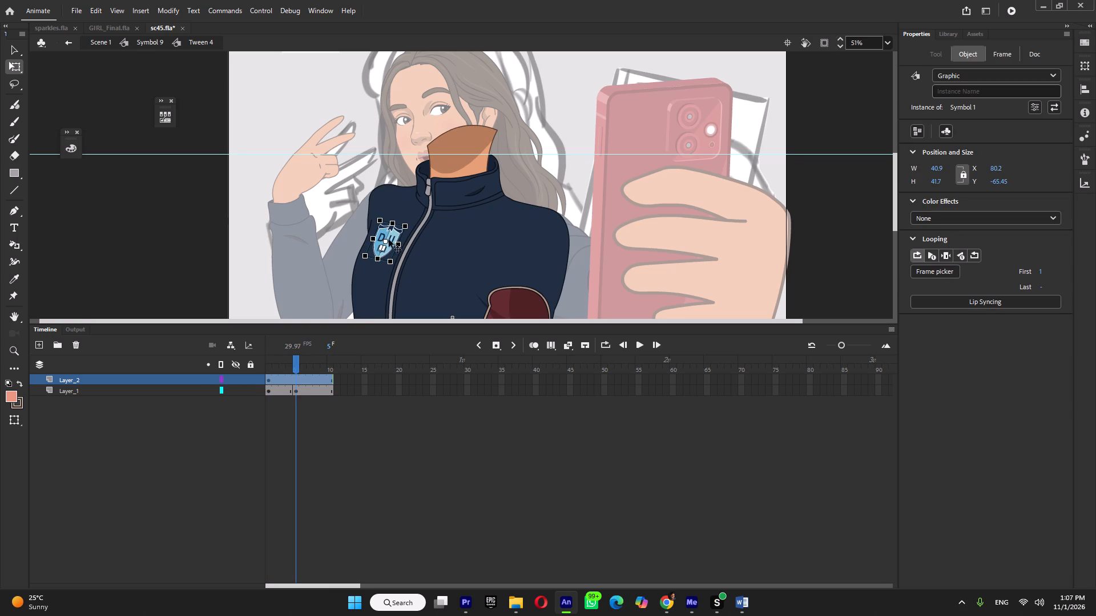
Move the new layer's badge across the zipper to the other chest side and delete Layer_1's leftover badge at frame 5.
drag(390, 232, 446, 252)
click(383, 239)
key(Delete)
click(294, 364)
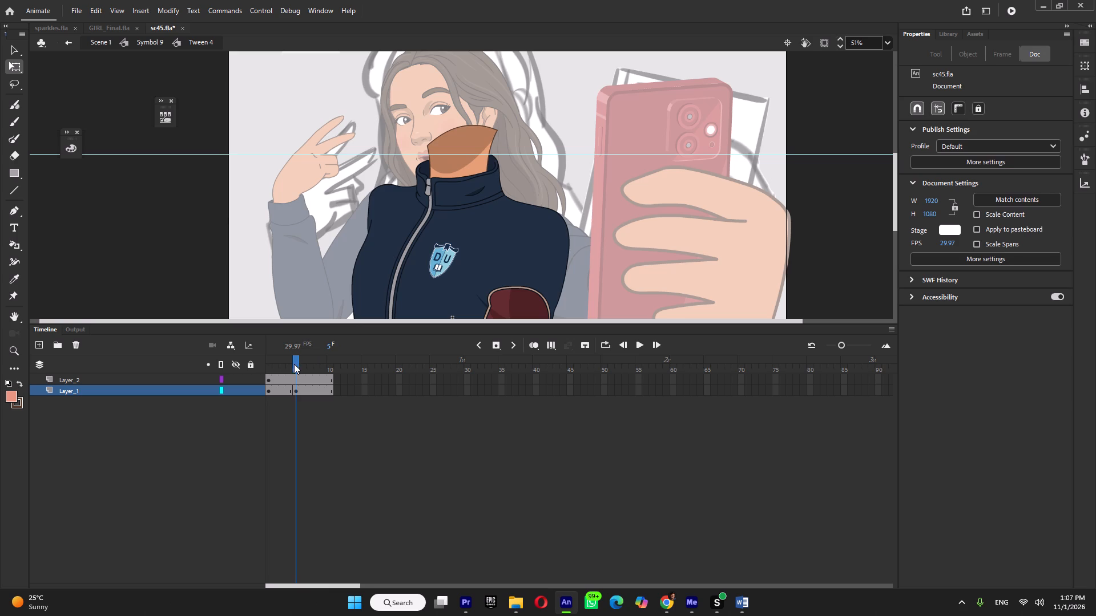
click(289, 368)
click(297, 367)
Return to Scene 1 and save sc45.fla.
click(96, 43)
ctrl+scroll(377, 177, down, 5)
key(ctrl+s)
Enlarge the DU badge in Tween 4 to about 49 by 50, shift it slightly down, save, and return to Scene 1.
ctrl+scroll(428, 209, up, 5)
triple_click(428, 209)
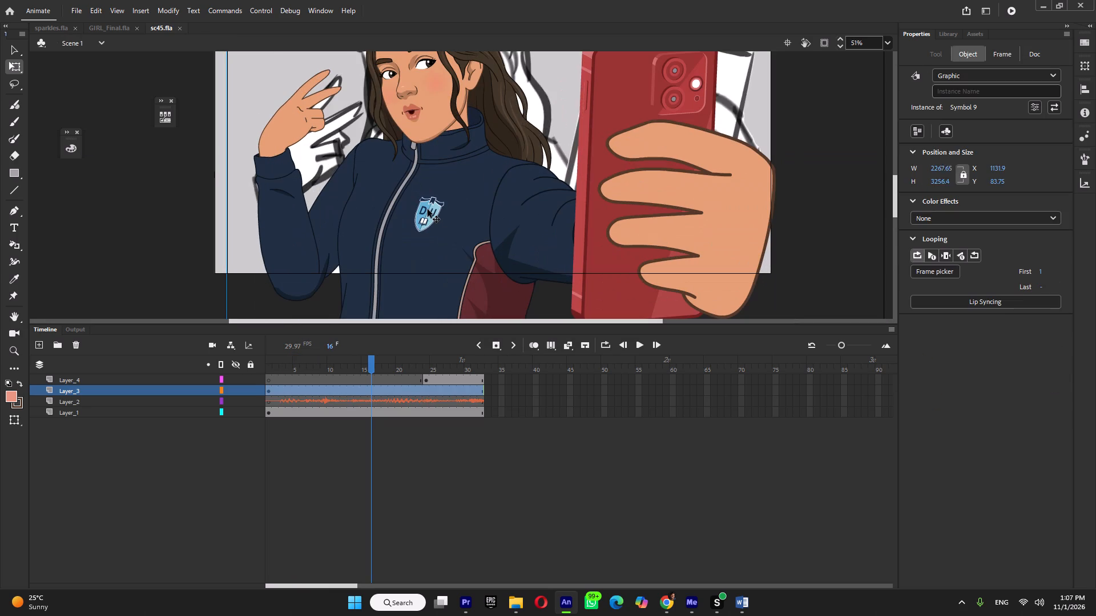
ctrl+scroll(433, 224, up, 4)
triple_click(432, 211)
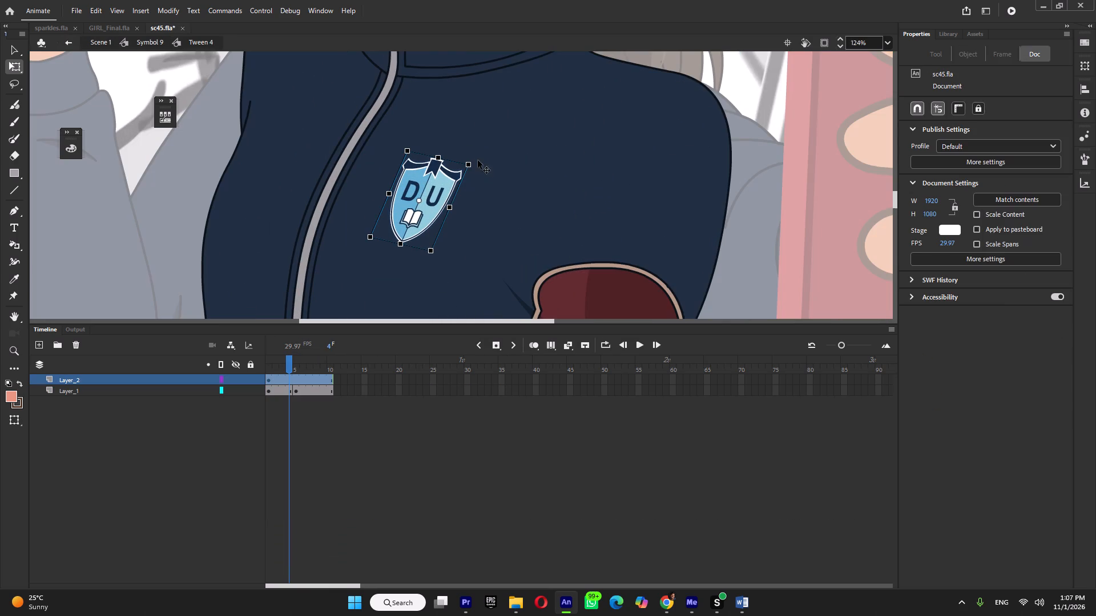
shift+drag(468, 164, 483, 158)
drag(436, 178, 430, 197)
ctrl+scroll(430, 197, down, 9)
key(ctrl+s)
click(99, 42)
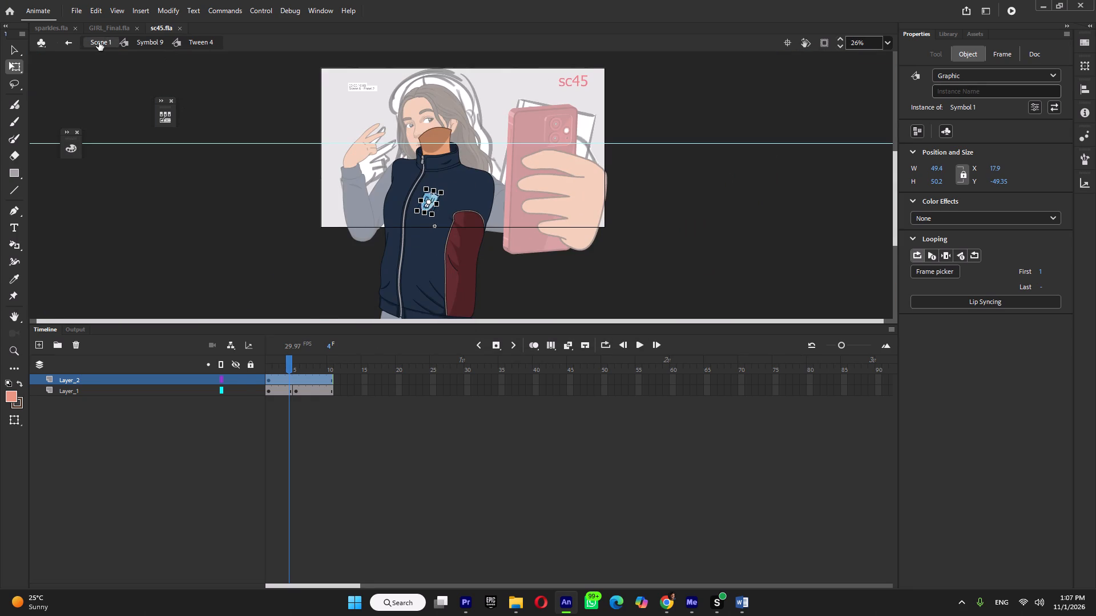
Play the sc45 shot through on the timeline, save it, and close the file.
ctrl+scroll(388, 184, down, 2)
key(Return)
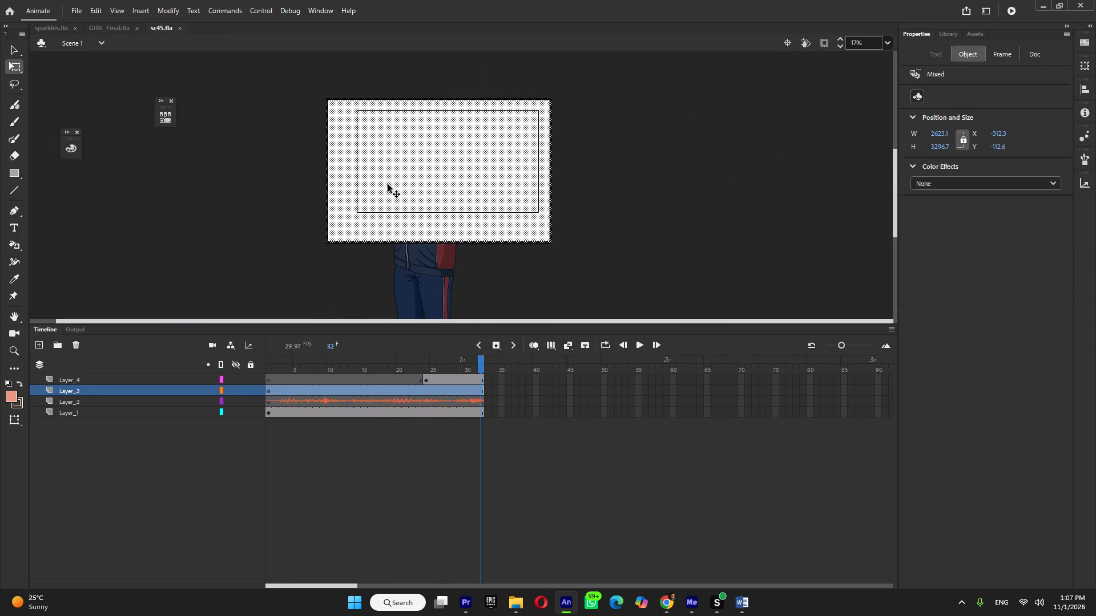
key(Return)
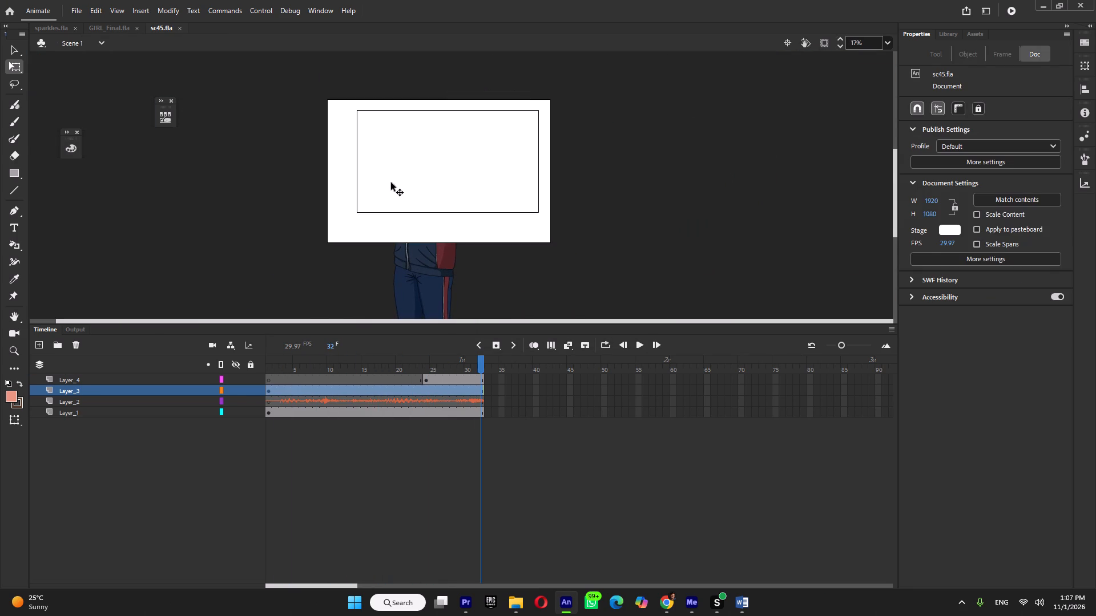
key(ctrl+s)
click(178, 29)
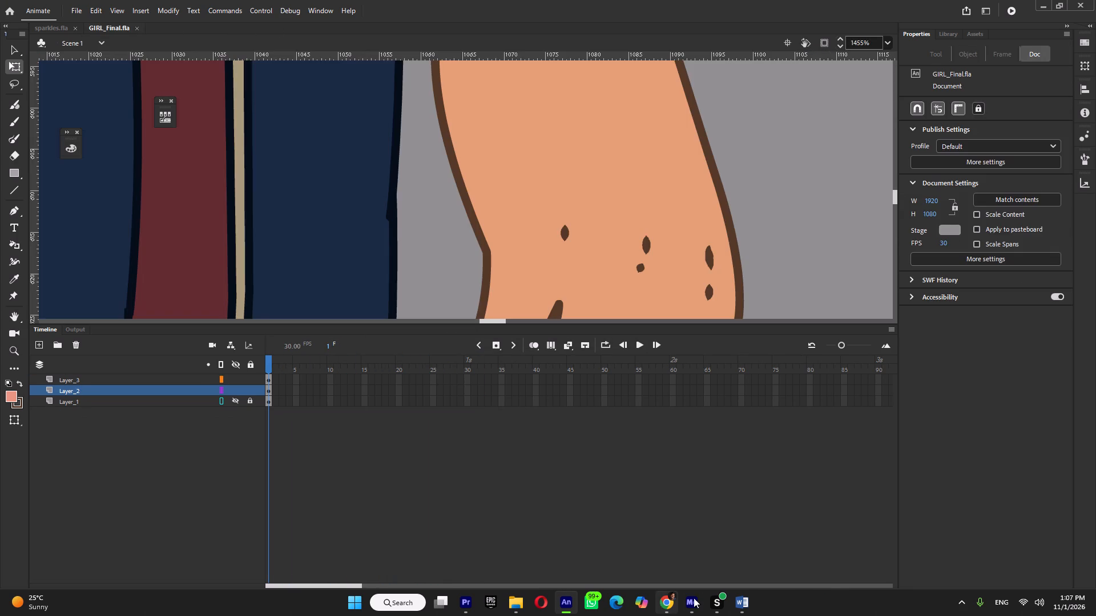
Switch to Dropbox Replay in Chrome and open the 0:26.667 review comment.
click(668, 611)
click(997, 316)
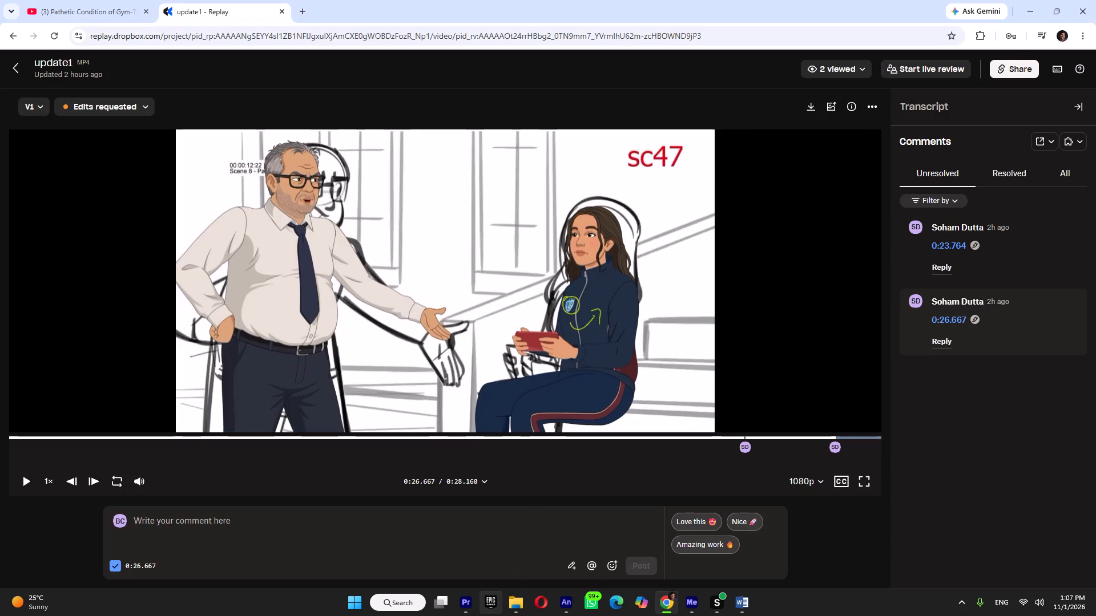
Open sc47.fla from the shots folder and play the shot through.
click(511, 605)
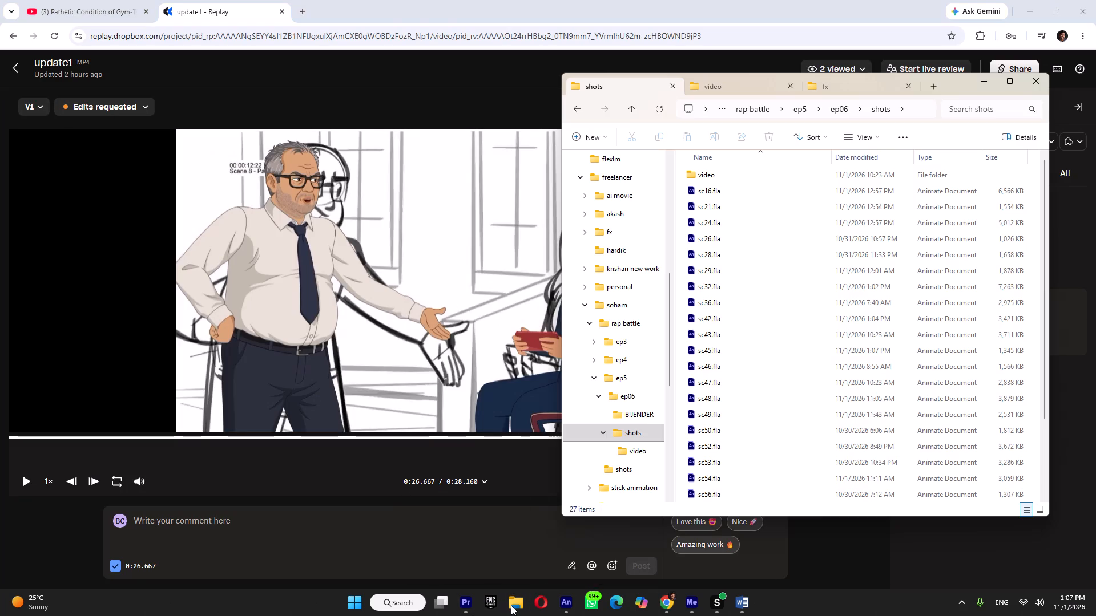
double_click(714, 381)
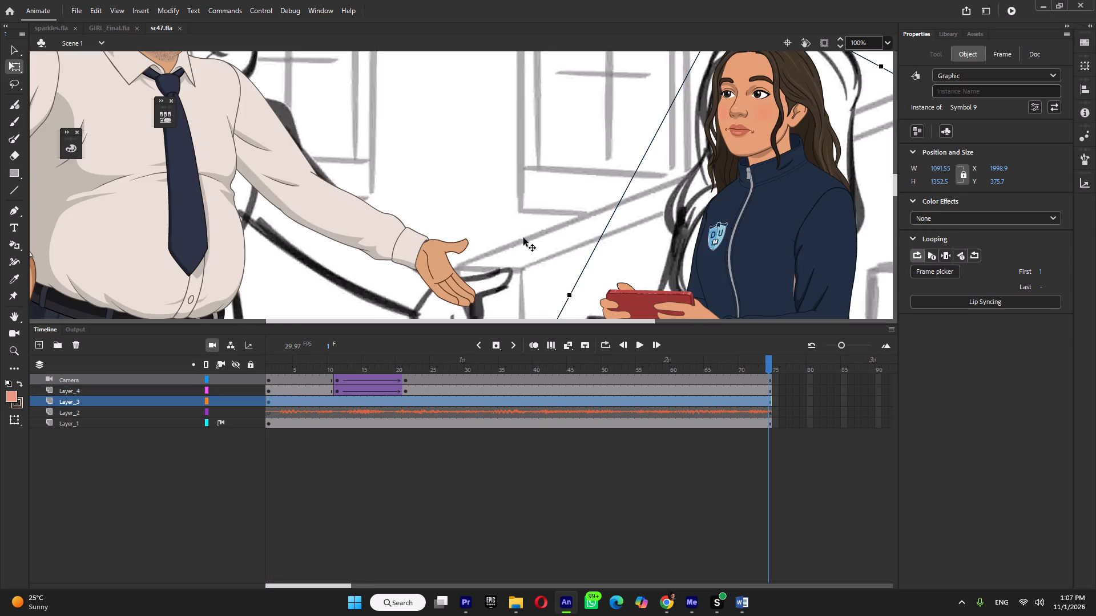
ctrl+scroll(523, 238, down, 8)
key(Return)
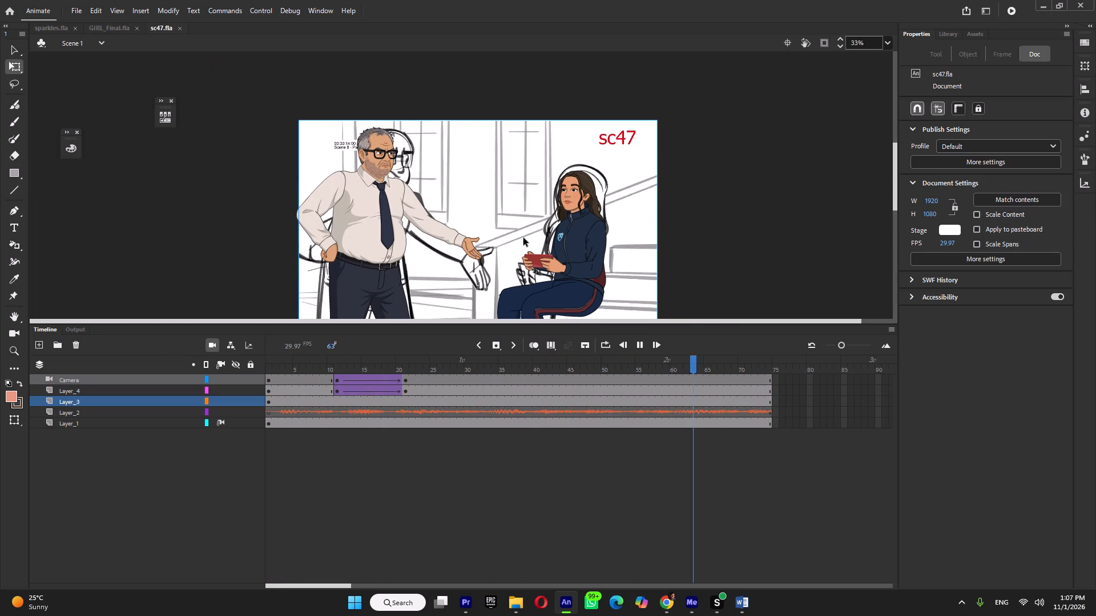
In the girl's Tween 4 symbol at frame 2, move the DU badge across the zipper to about X 12, Y -50 and rotate it slightly clockwise.
double_click(578, 230)
ctrl+scroll(569, 245, up, 6)
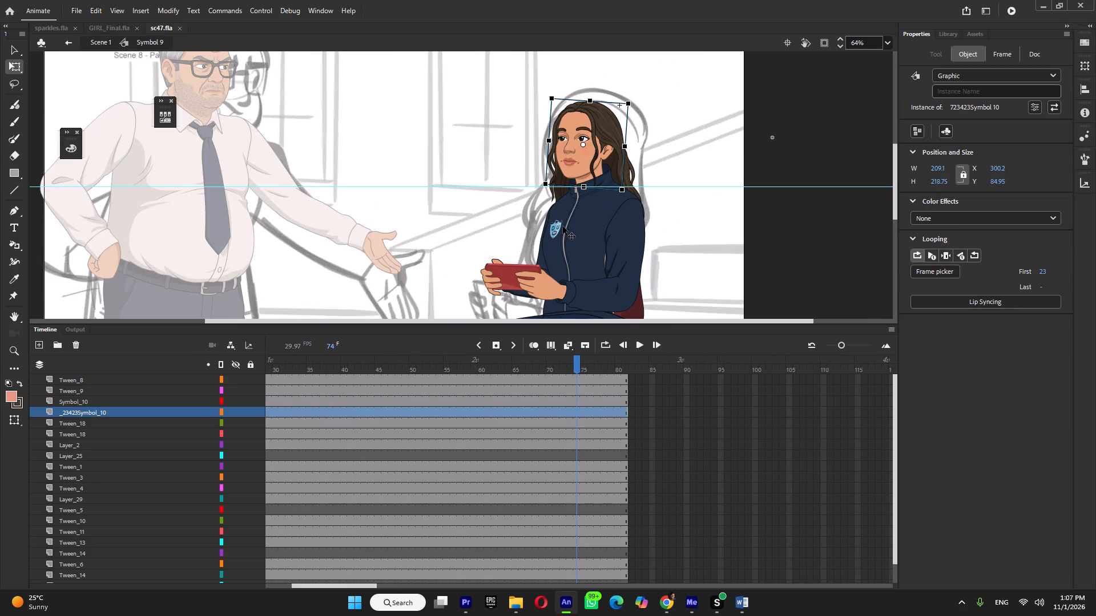
double_click(561, 226)
click(557, 228)
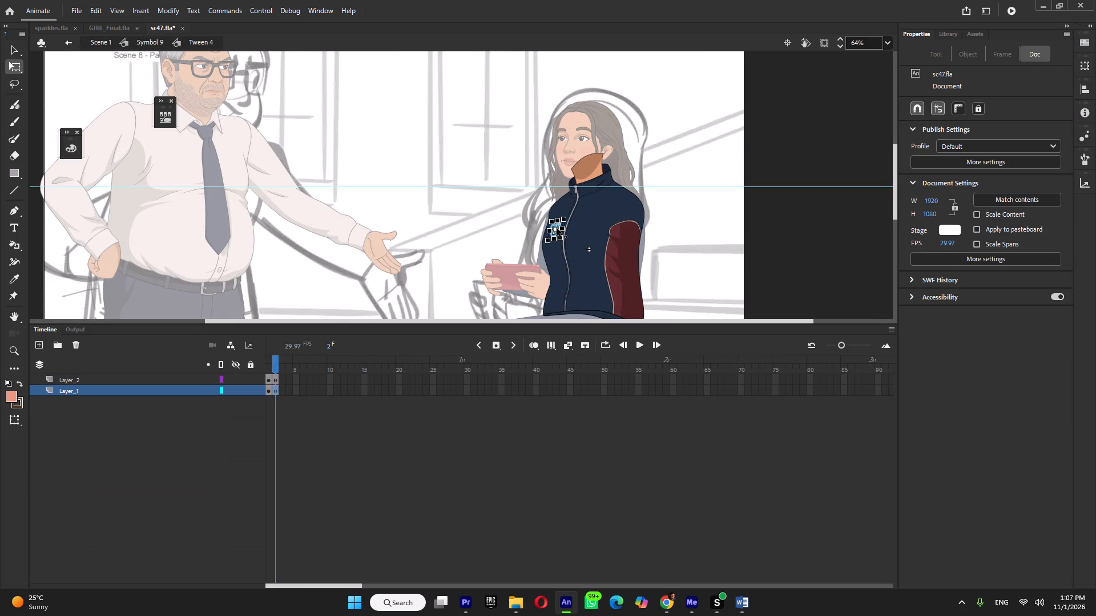
ctrl+scroll(557, 228, up, 8)
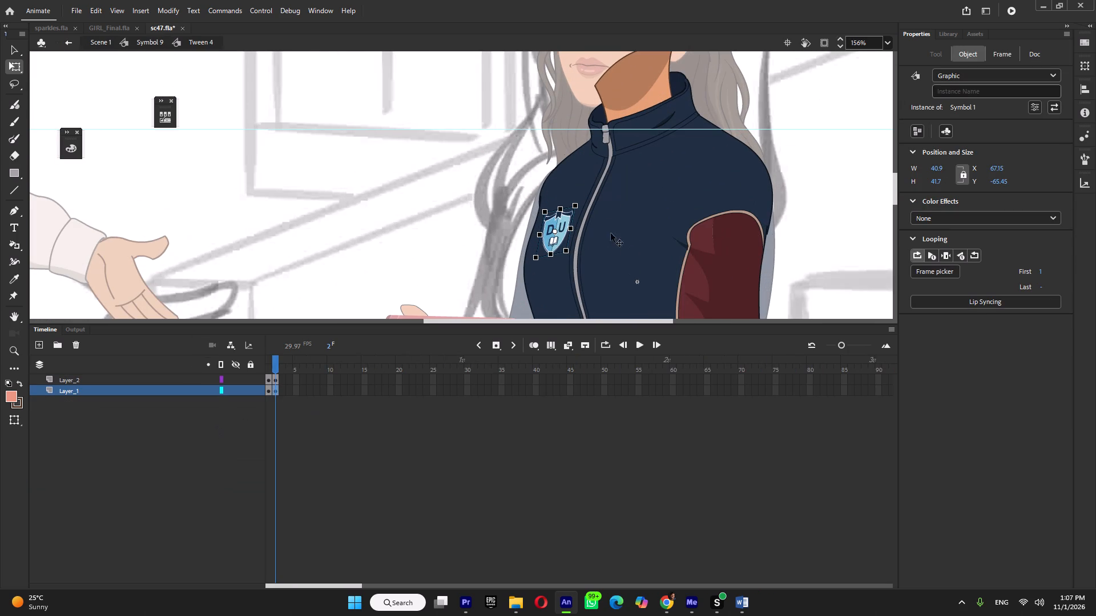
drag(560, 218, 622, 221)
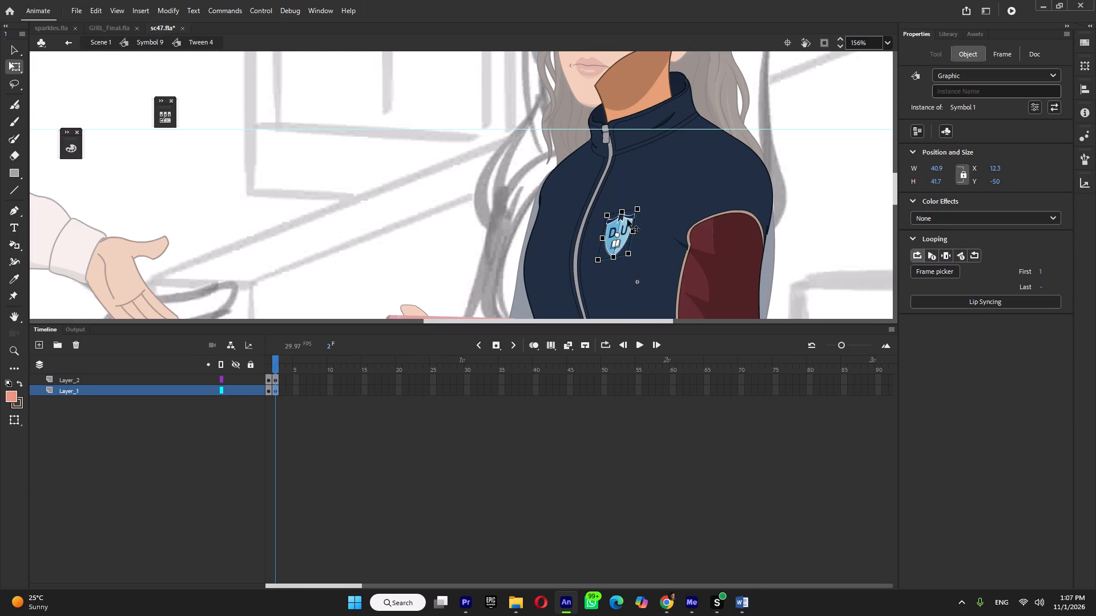
drag(643, 210, 648, 217)
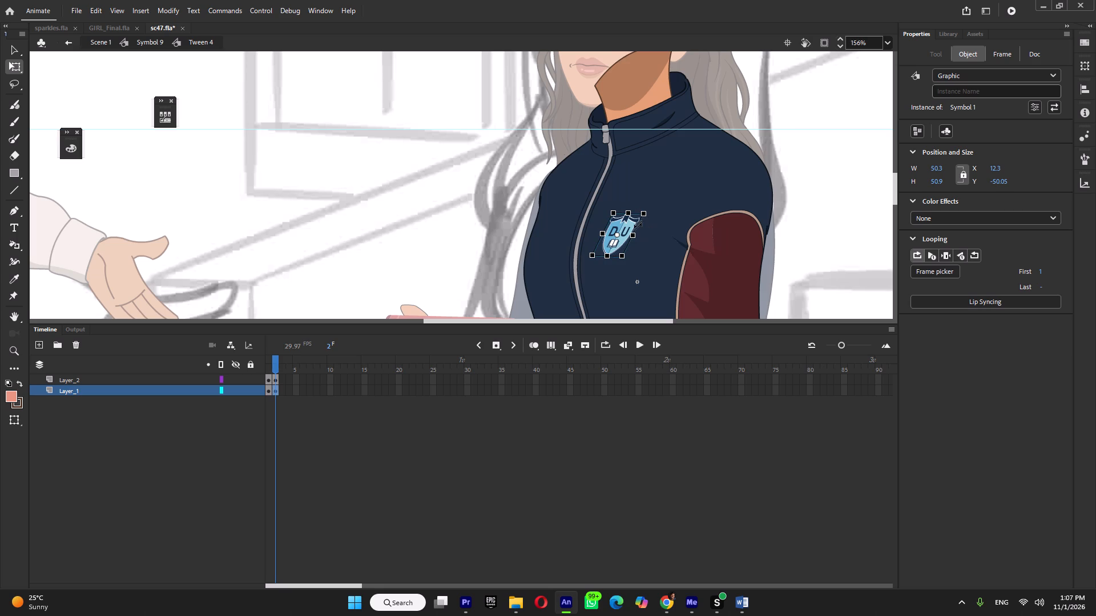
Copy the adjusted badge and replace the old badge on frame 1 with it, pasted in place and nudged into position.
key(ctrl+c)
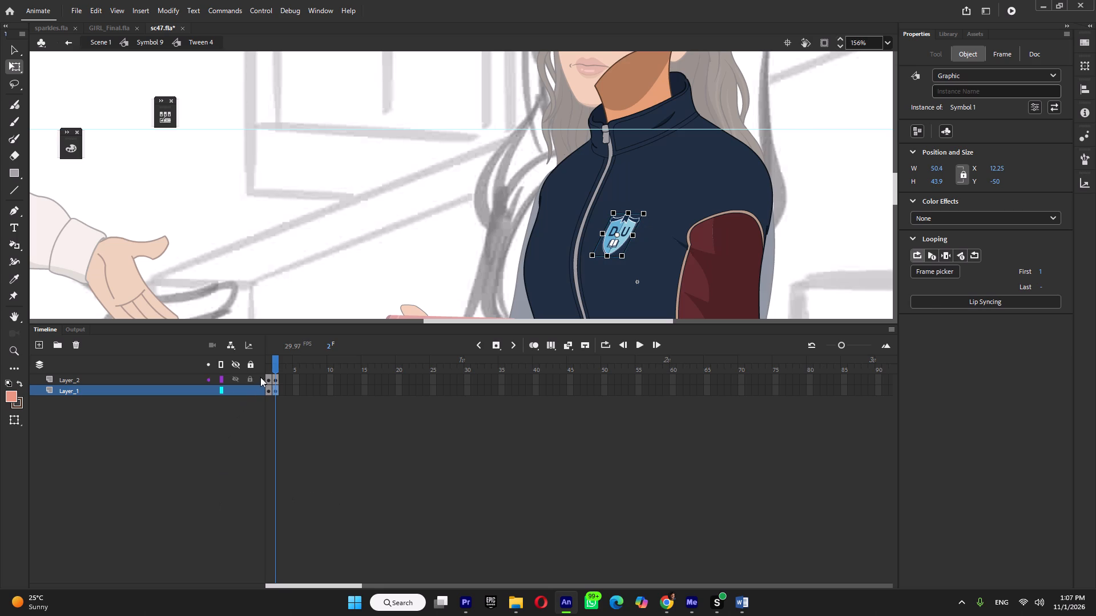
click(269, 367)
click(542, 247)
key(Delete)
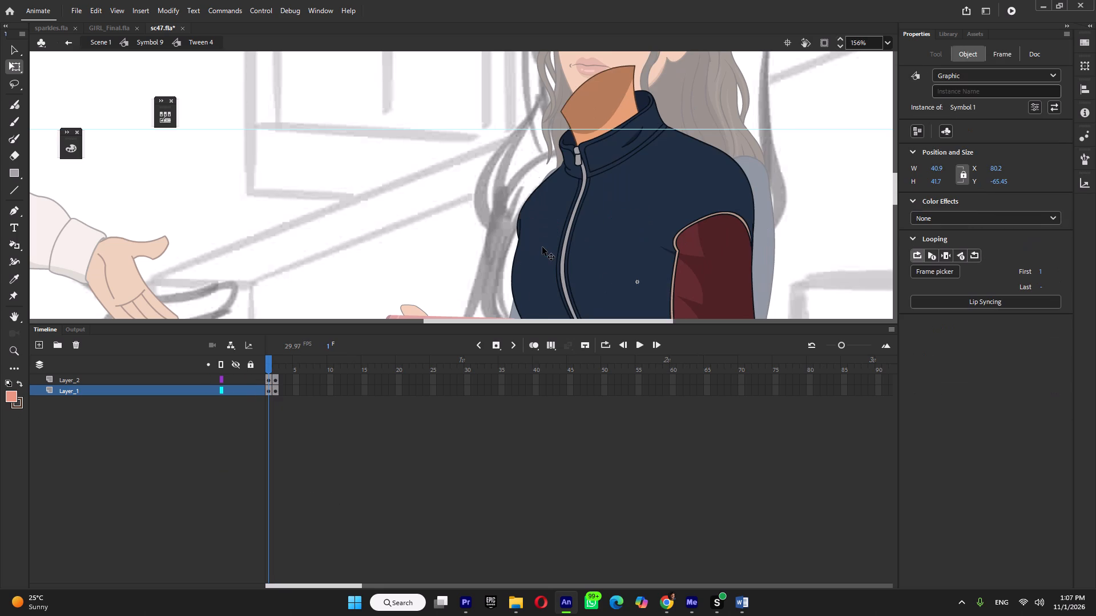
key(ctrl+shift+v)
drag(627, 226, 622, 229)
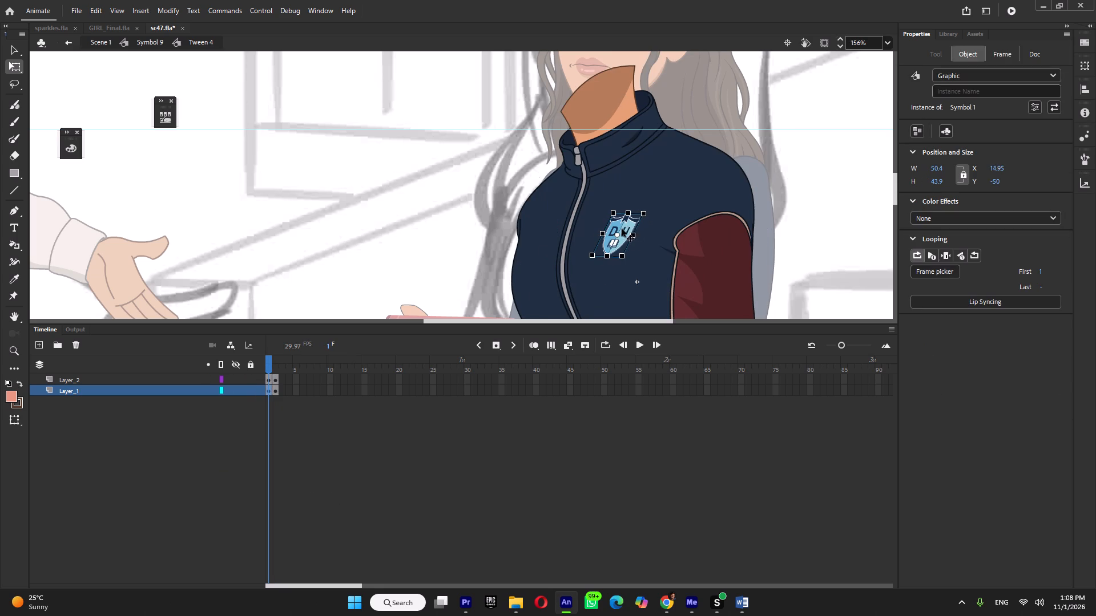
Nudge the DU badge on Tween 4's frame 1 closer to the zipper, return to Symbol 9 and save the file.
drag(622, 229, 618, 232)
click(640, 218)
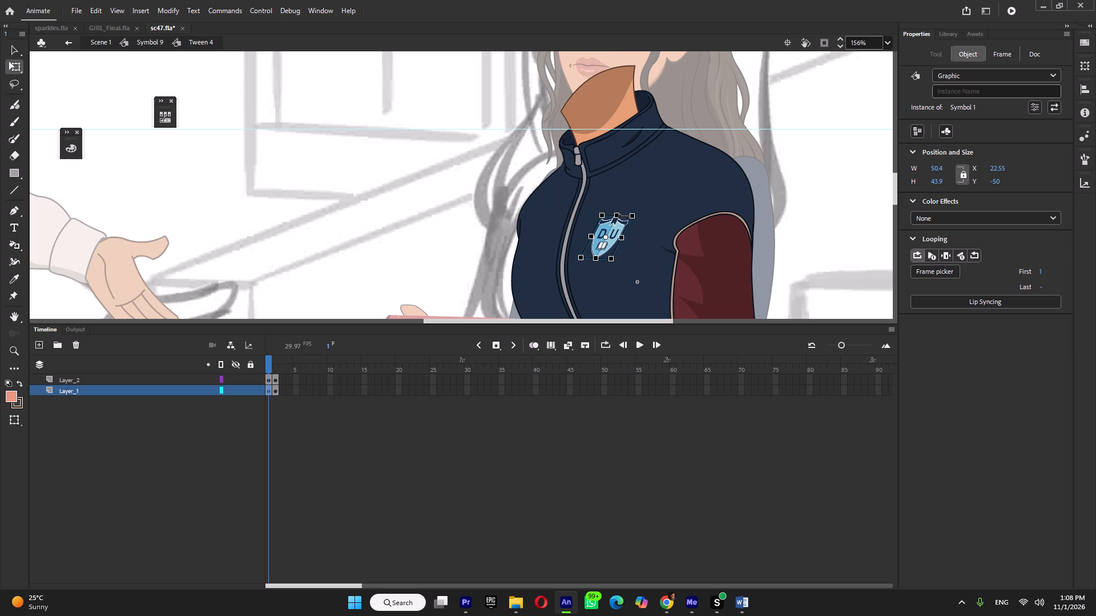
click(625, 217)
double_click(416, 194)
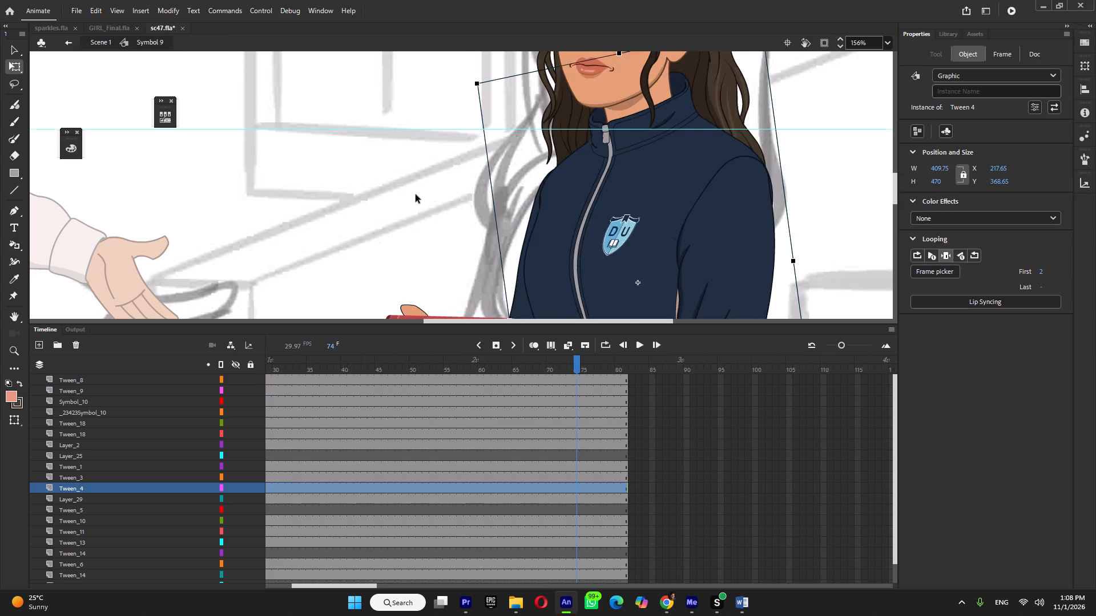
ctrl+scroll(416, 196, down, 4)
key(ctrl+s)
Play Symbol 9 from frame 1 to check how the badge sits as the girl's pose changes.
drag(325, 359, 102, 397)
key(Return)
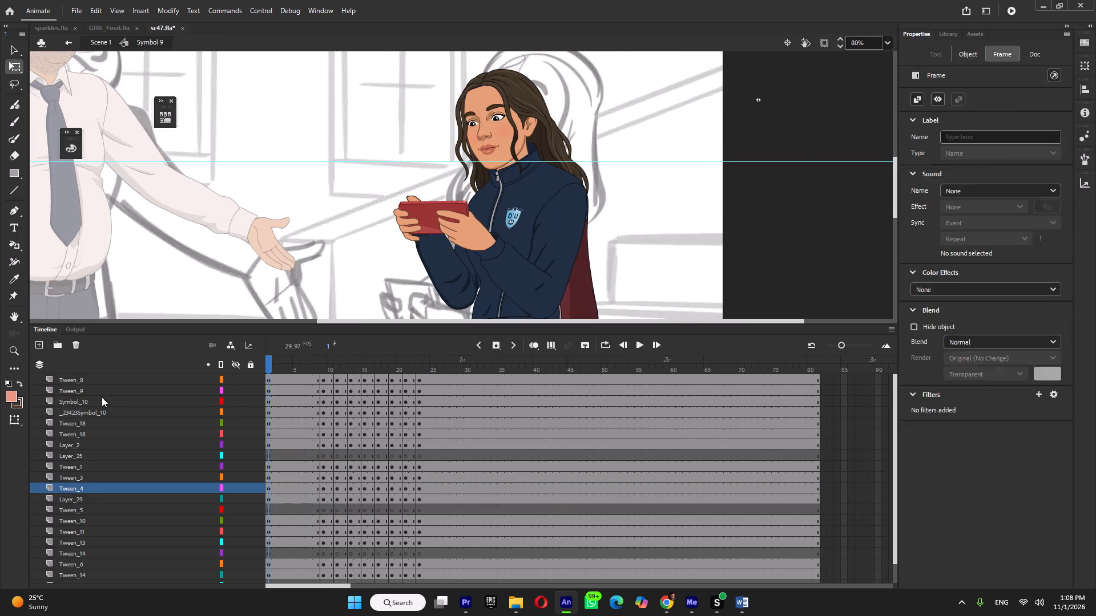
key(Return)
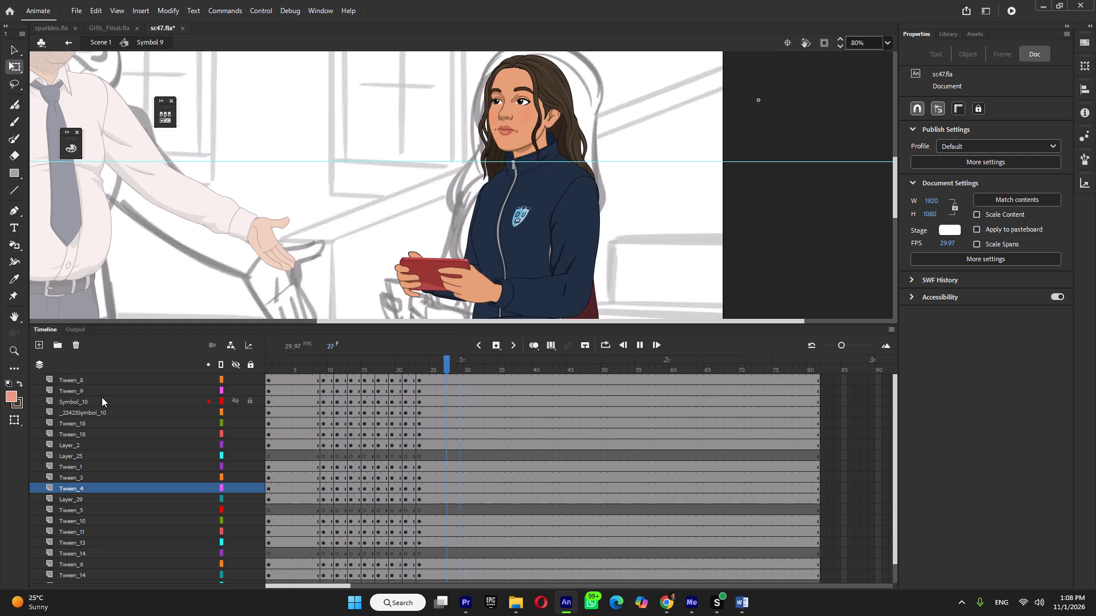
key(Return)
In Tween 4 at frame 2, enlarge the DU badge to about 59 wide by 52 high.
triple_click(518, 220)
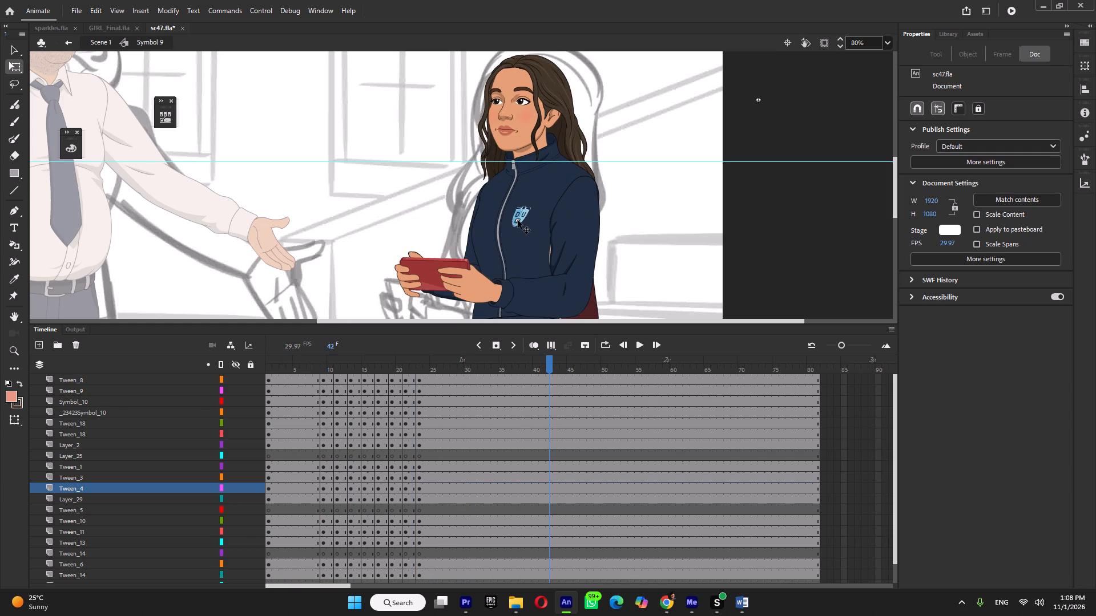
ctrl+scroll(518, 220, up, 8)
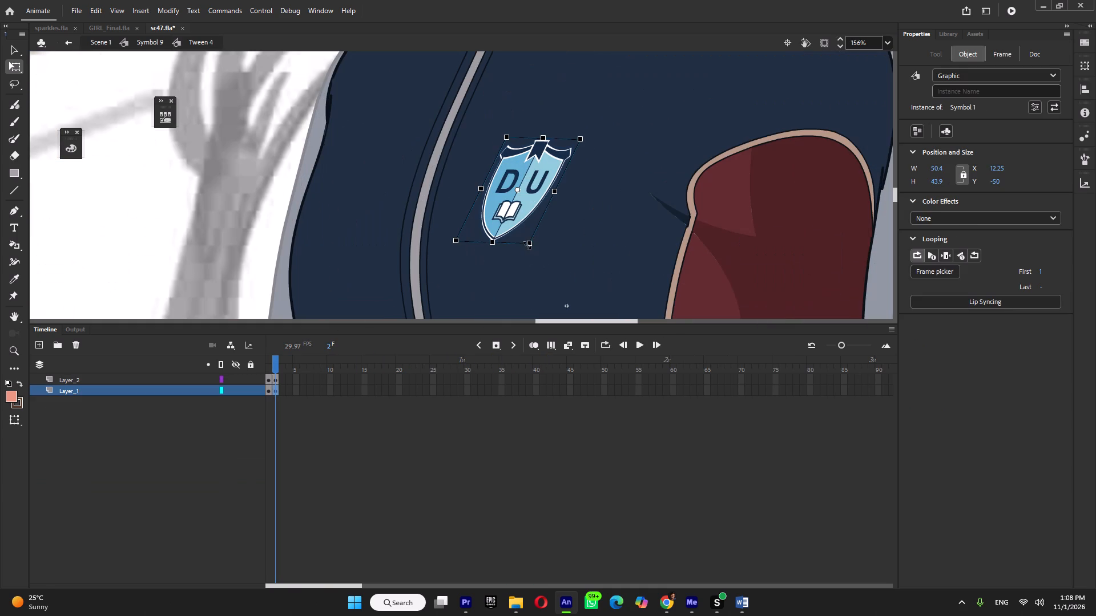
shift+drag(530, 244, 537, 254)
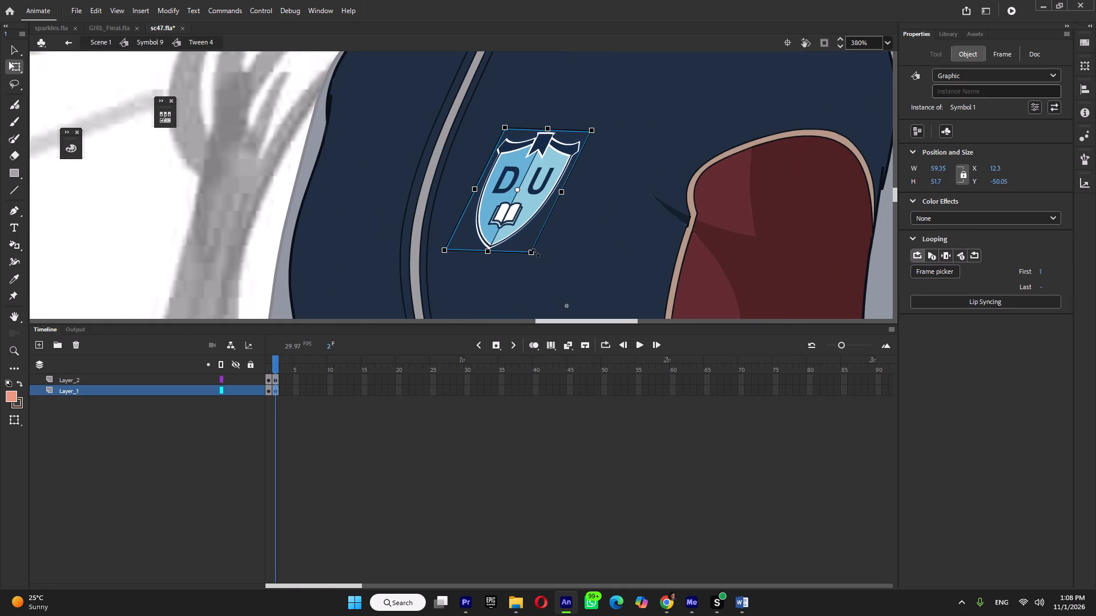
Copy the enlarged badge and replace the badge on frame 1 with it, pasted in place.
key(ctrl+x)
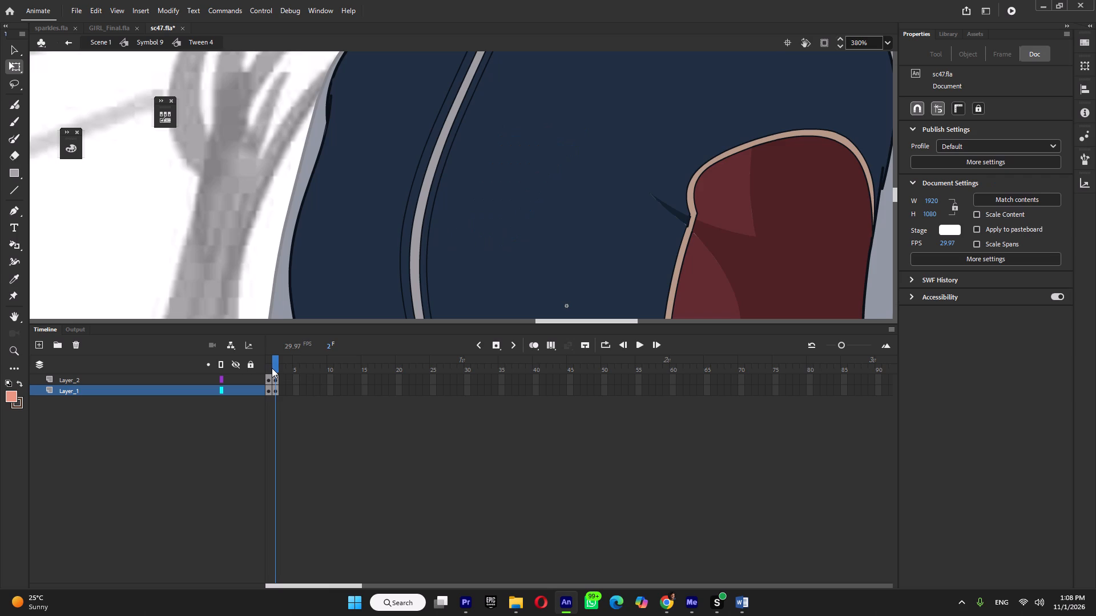
key(ctrl+z)
key(ctrl+c)
click(272, 368)
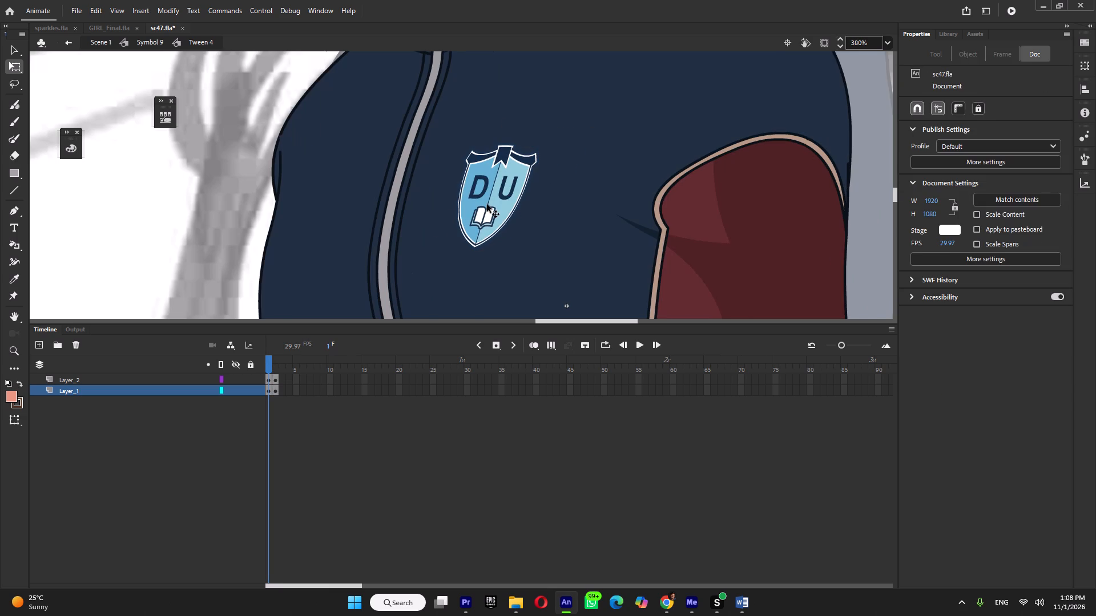
click(487, 204)
key(Delete)
key(ctrl+shift+v)
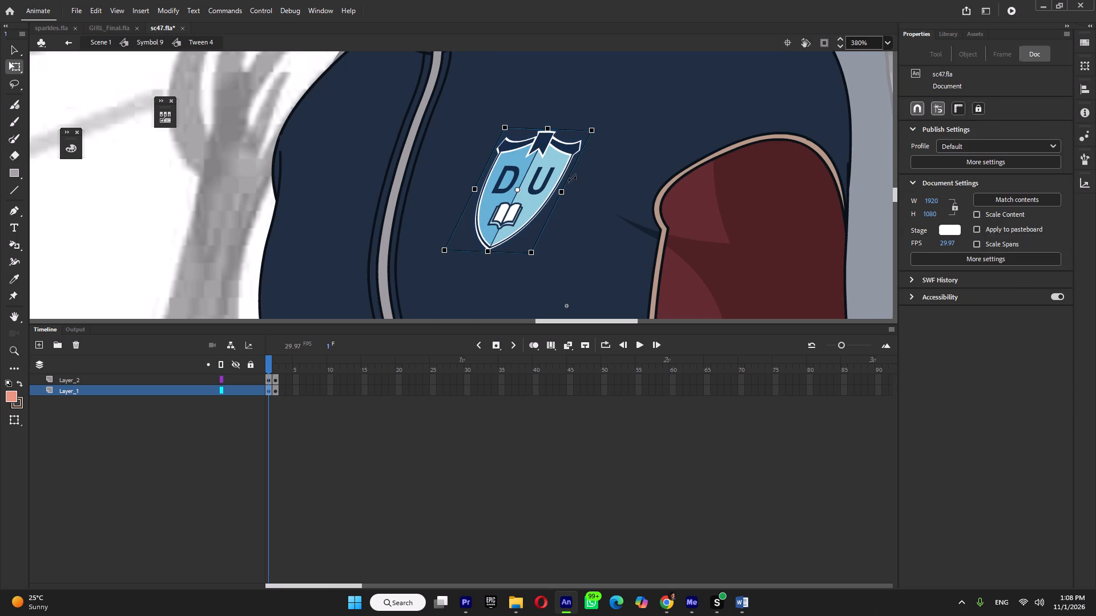
Narrow the frame 1 badge to about 51 wide, move it to about X 19, Y -47, and save.
drag(597, 134, 590, 127)
drag(566, 127, 560, 129)
drag(541, 170, 523, 181)
ctrl+scroll(523, 180, down, 9)
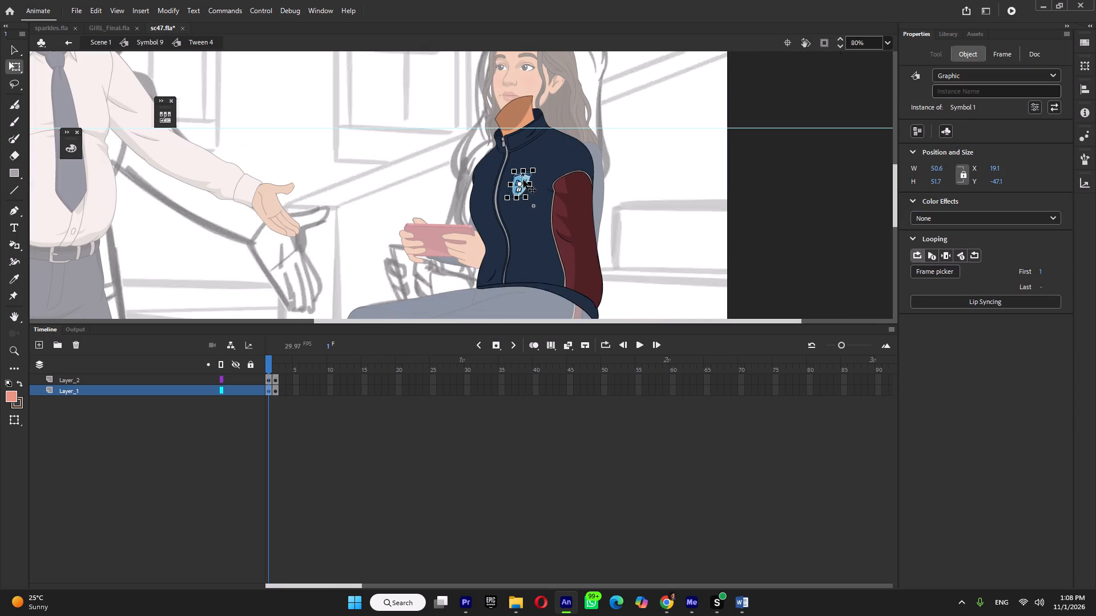
key(ctrl+s)
Return to Symbol 9 and play from frame 8 to check the badge through the pose change.
ctrl+double_click(346, 172)
click(318, 356)
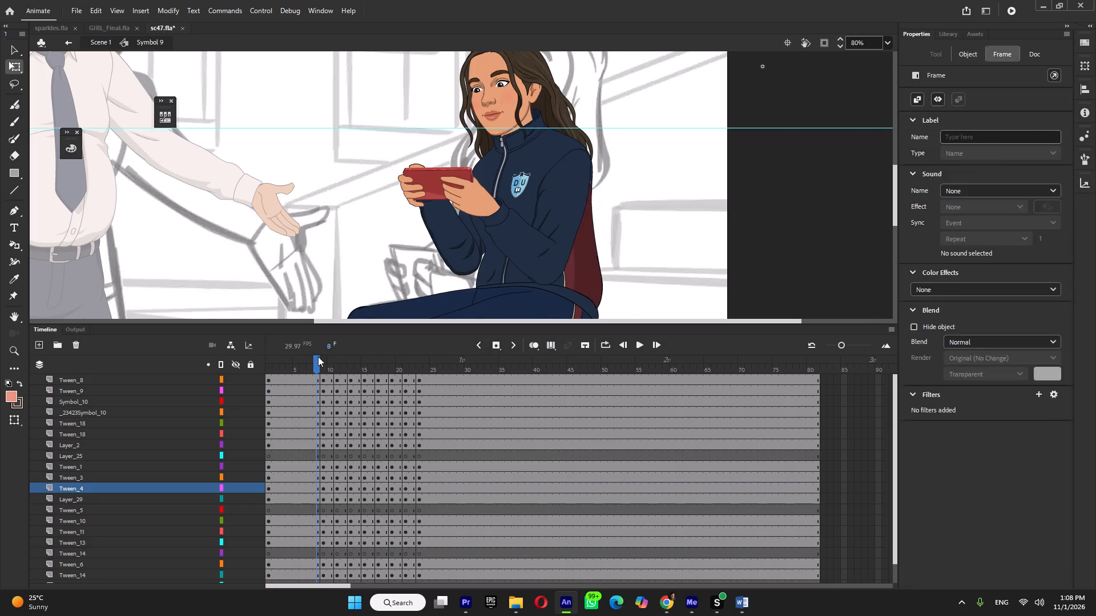
key(Return)
click(318, 356)
key(Return)
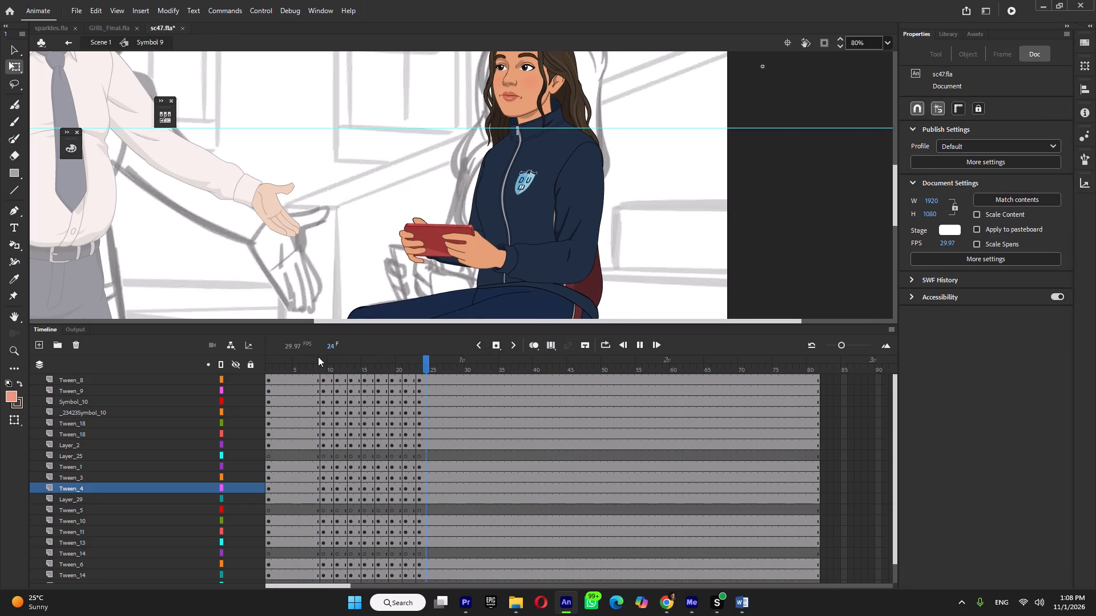
key(Return)
In Tween 4, reduce the slant of the frame 2 badge and compare it with the badge on frame 1.
double_click(530, 175)
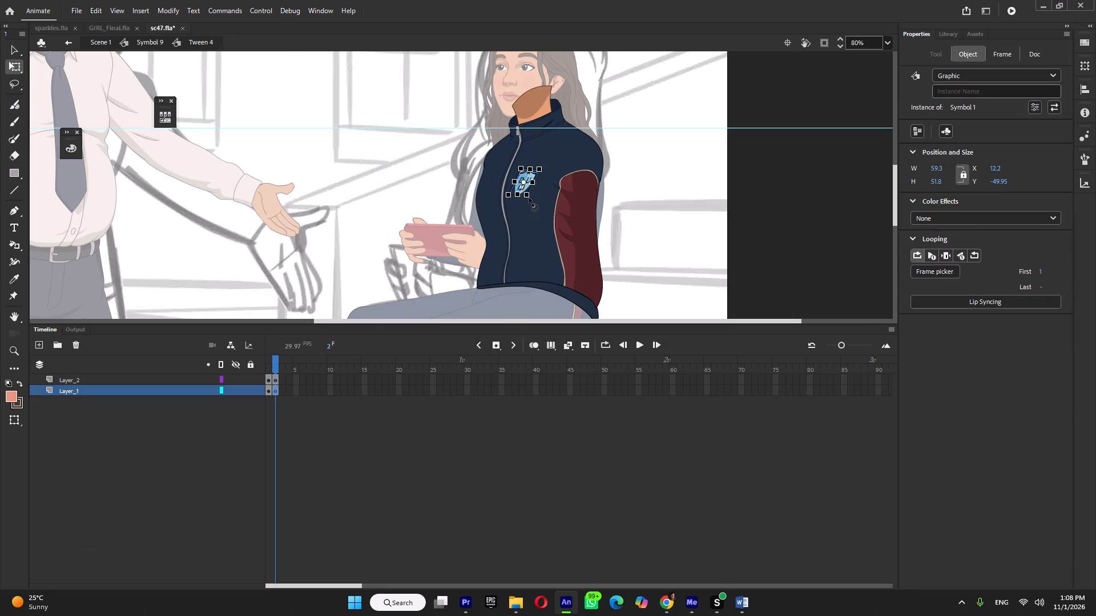
ctrl+scroll(529, 198, up, 9)
drag(508, 194, 516, 196)
ctrl+scroll(516, 196, down, 5)
drag(271, 367, 266, 368)
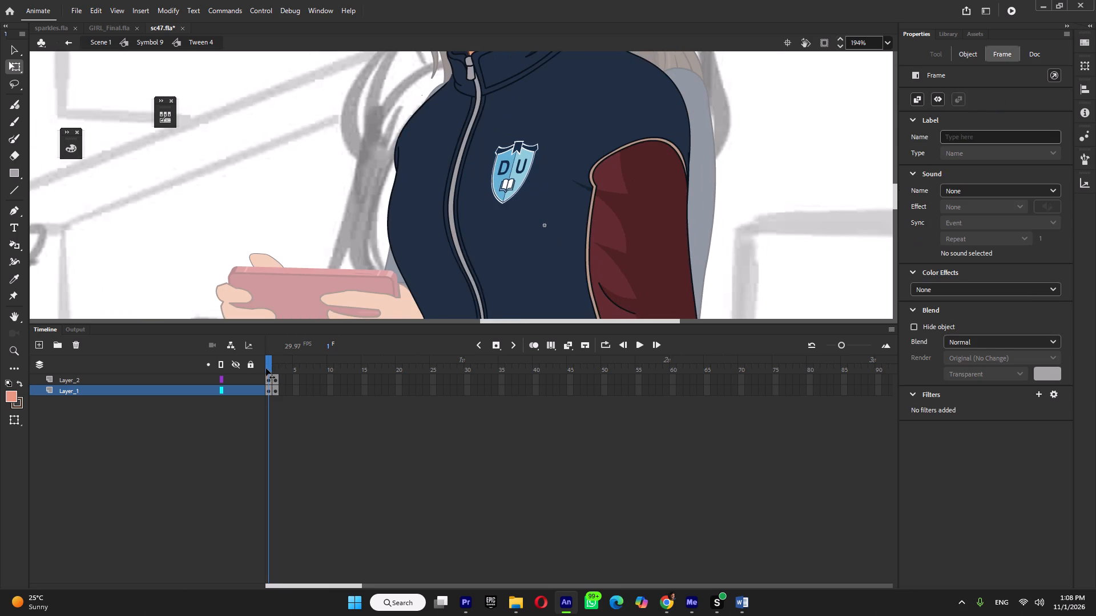
drag(266, 368, 280, 368)
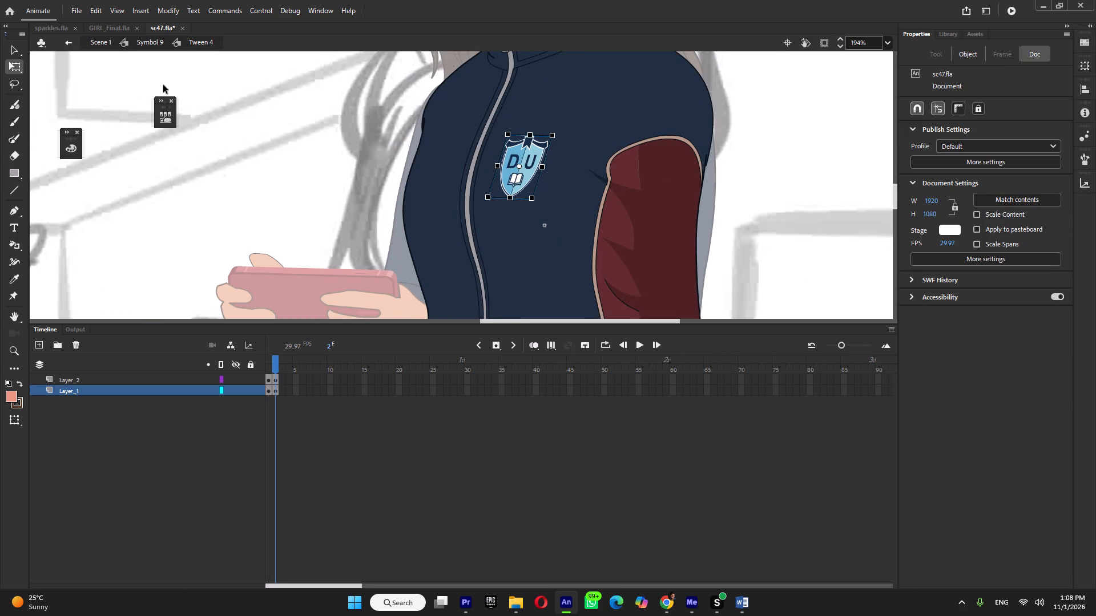
Return to Scene 1, save sc47.fla and close it after a playback check.
click(95, 45)
ctrl+scroll(382, 201, down, 15)
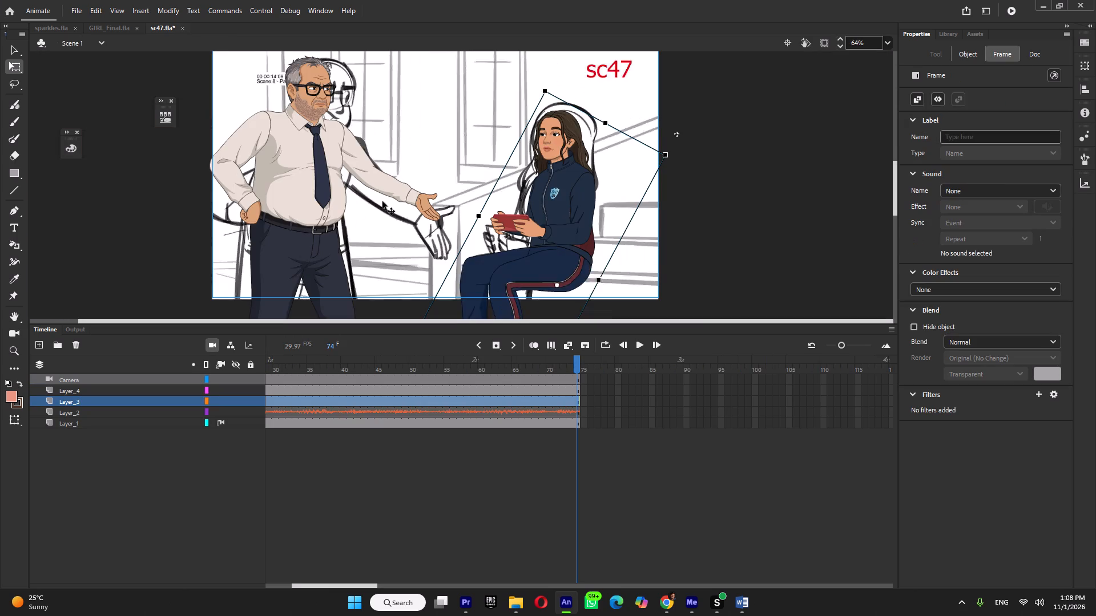
key(ctrl+s)
key(Return)
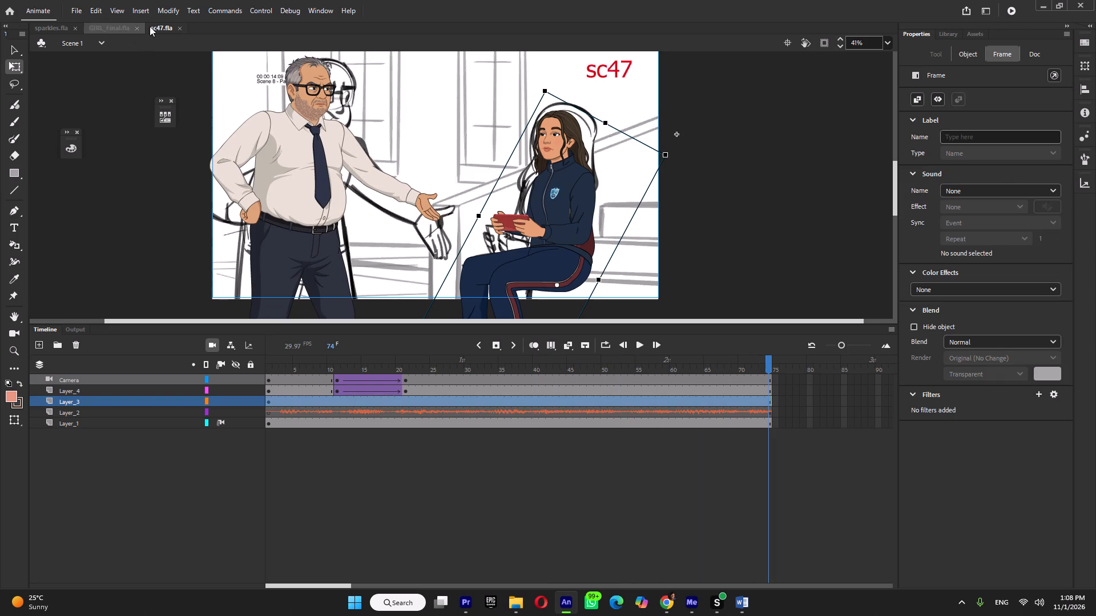
click(178, 27)
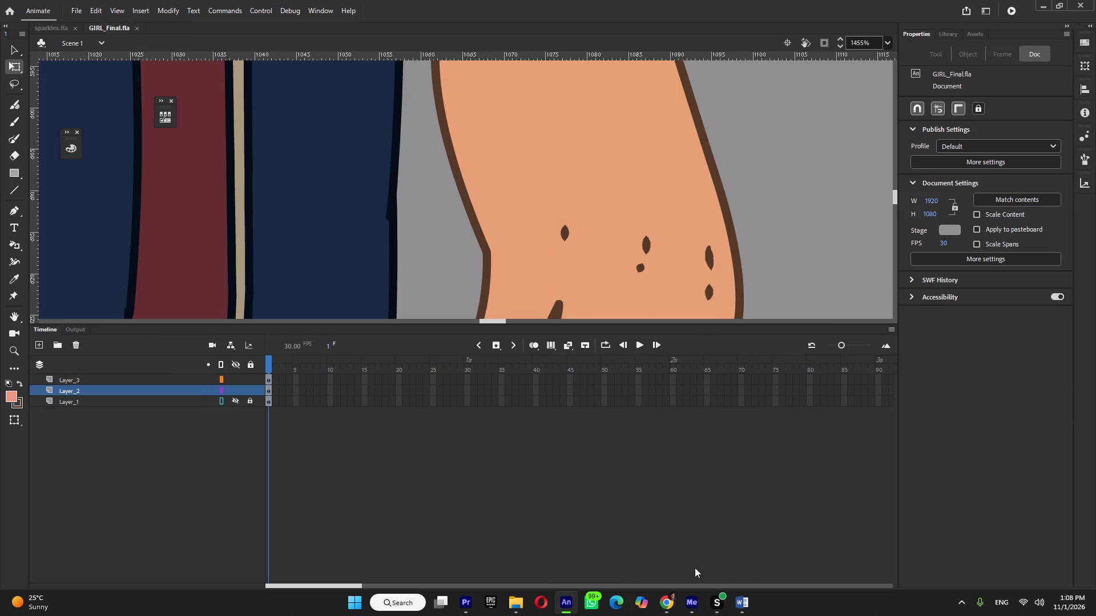
Search for WeTransfer in a new Chrome tab, open its site and bring up the shots folder window.
click(663, 599)
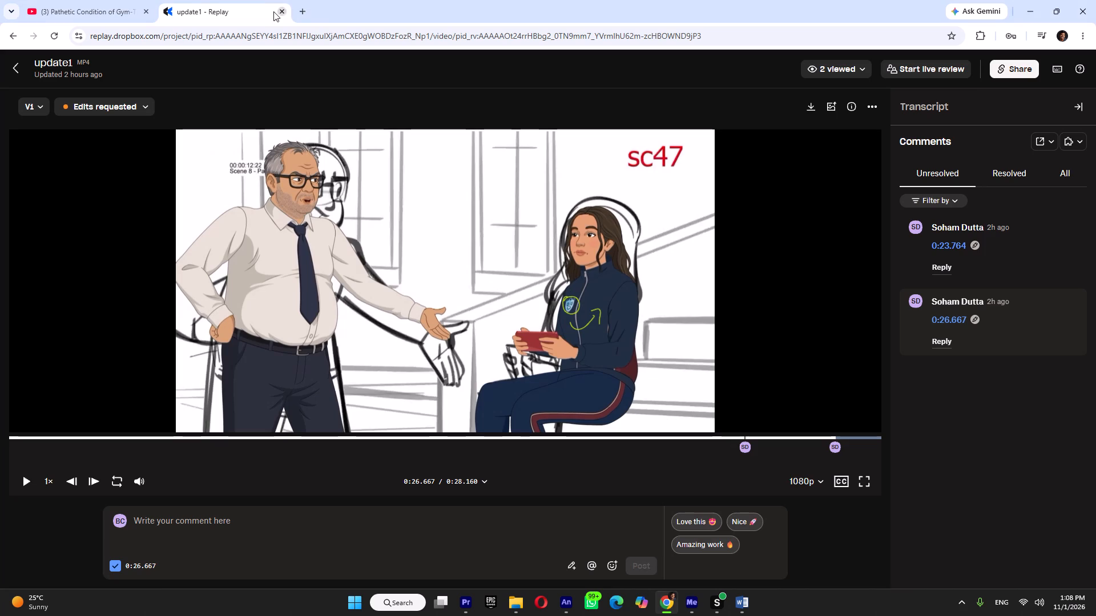
click(305, 10)
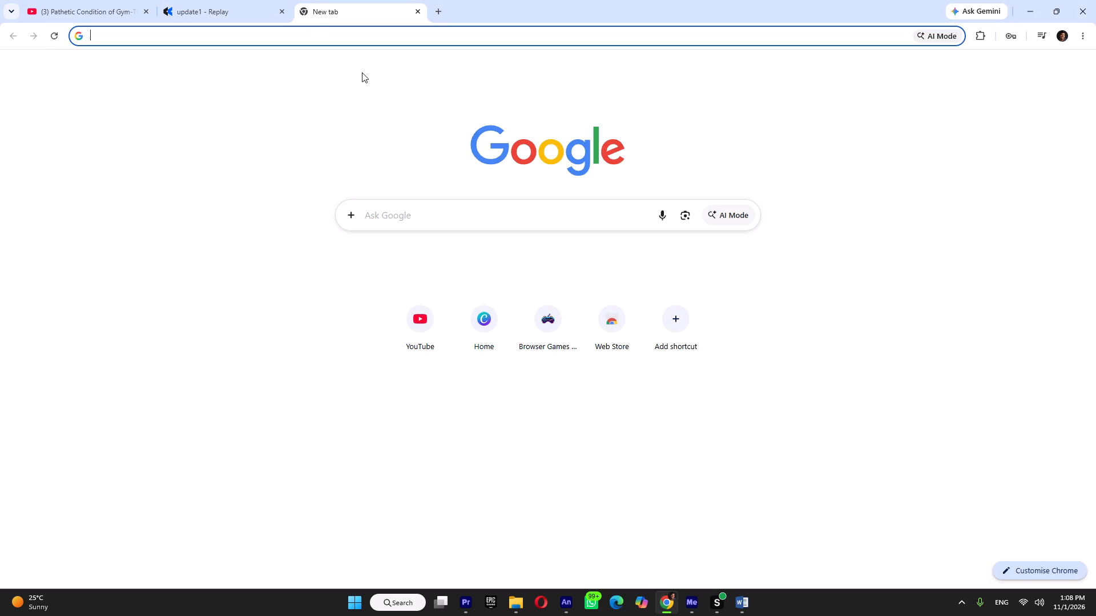
click(387, 219)
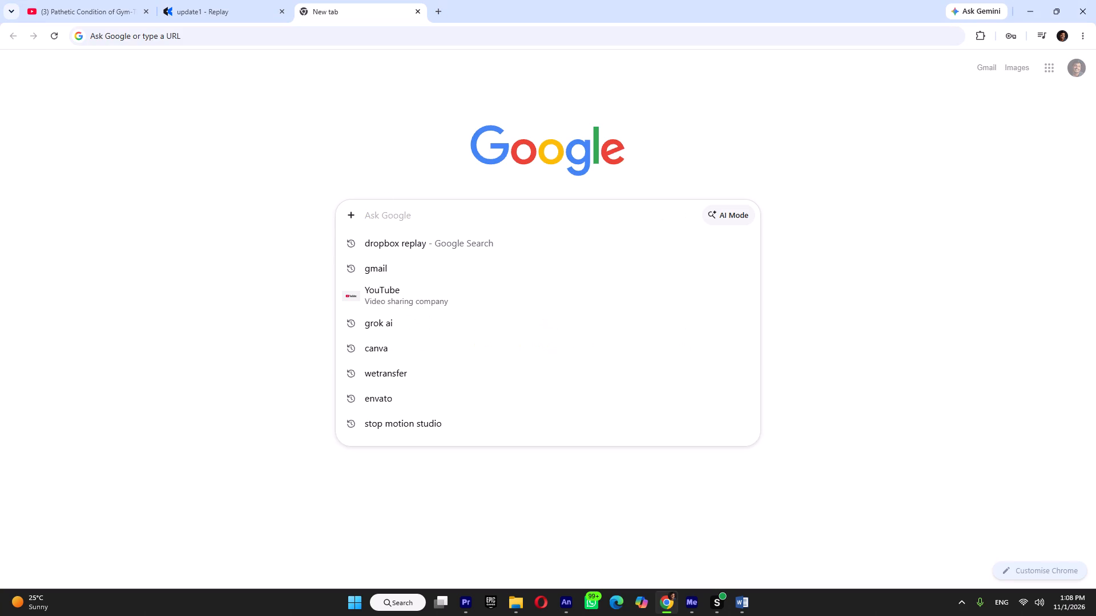
text(WE)
click(396, 267)
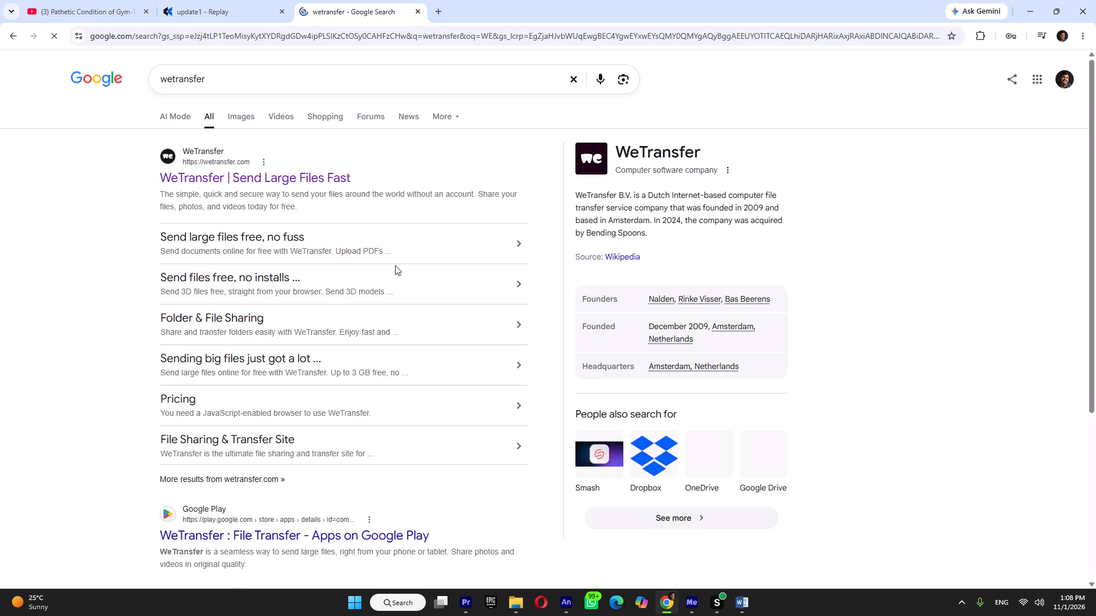
click(218, 177)
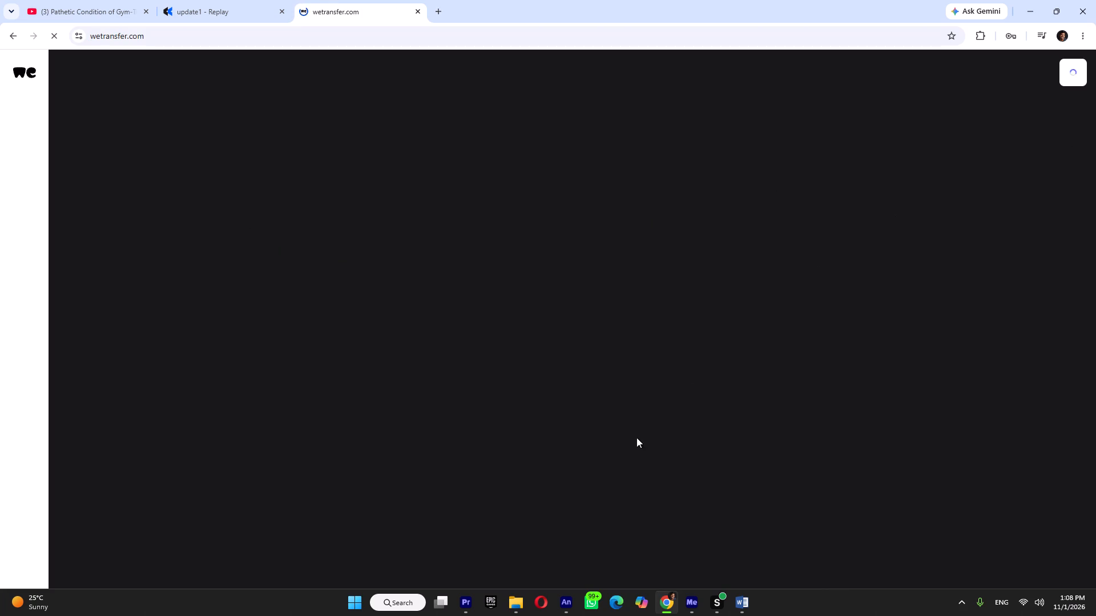
click(519, 608)
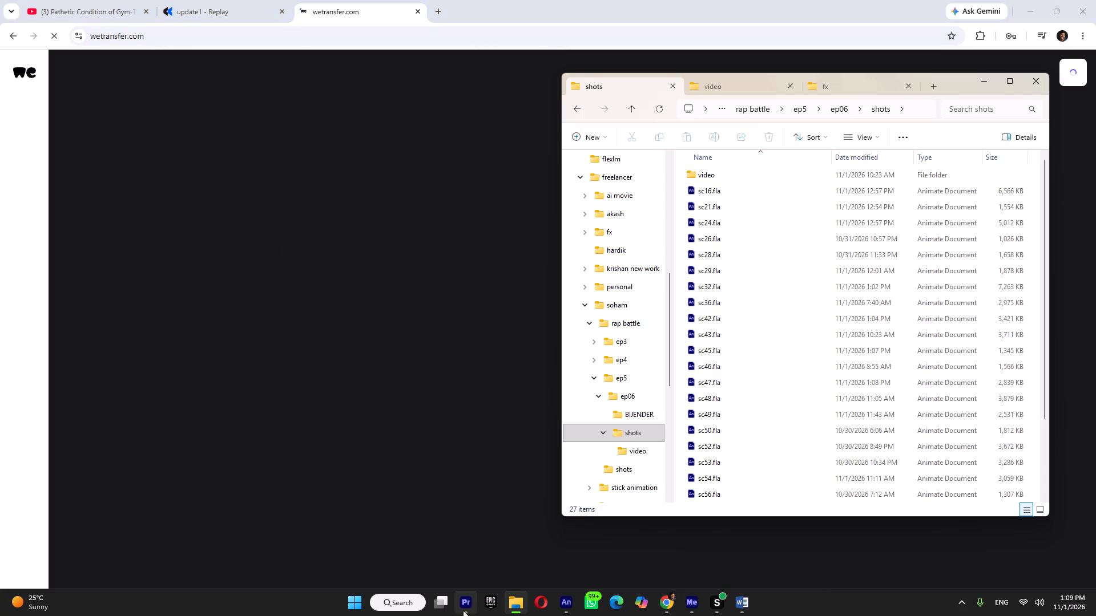
Switch to Premiere, cancel saving the sc16.mp4 export, then save the project and close Premiere.
click(468, 610)
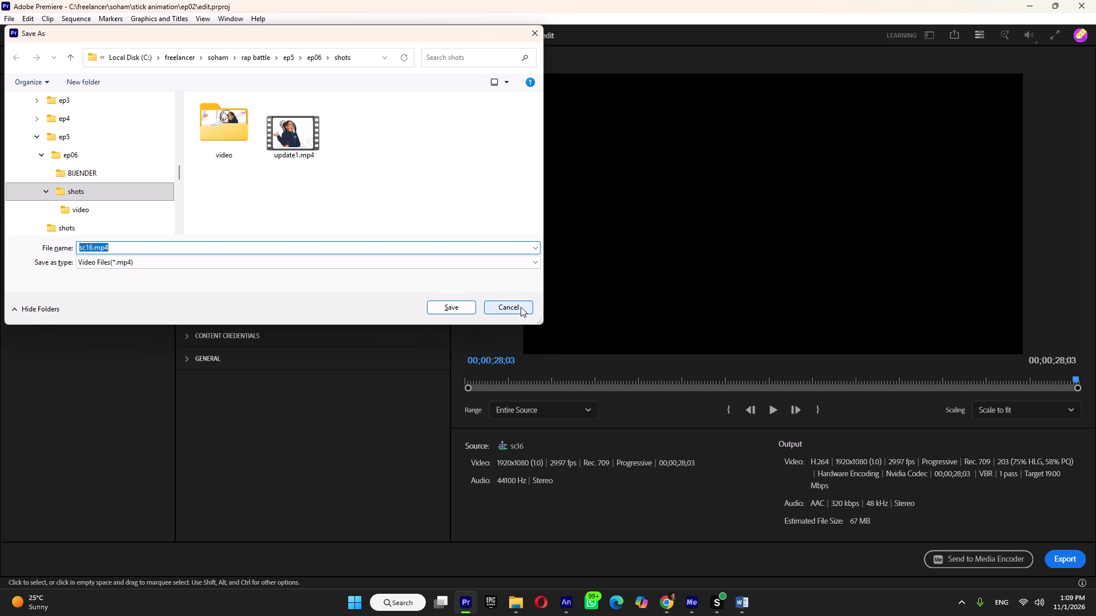
click(521, 307)
key(ctrl+s)
click(1088, 1)
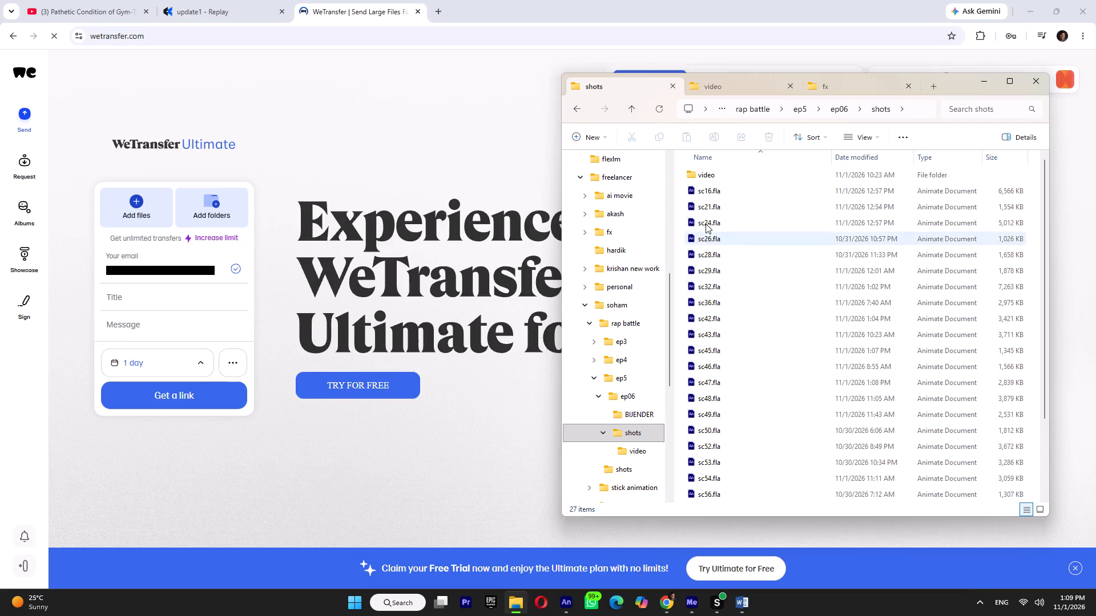
Add sc16.fla through sc47.fla from the shots folder to the WeTransfer upload and review the transfer form.
click(705, 196)
shift+click(718, 380)
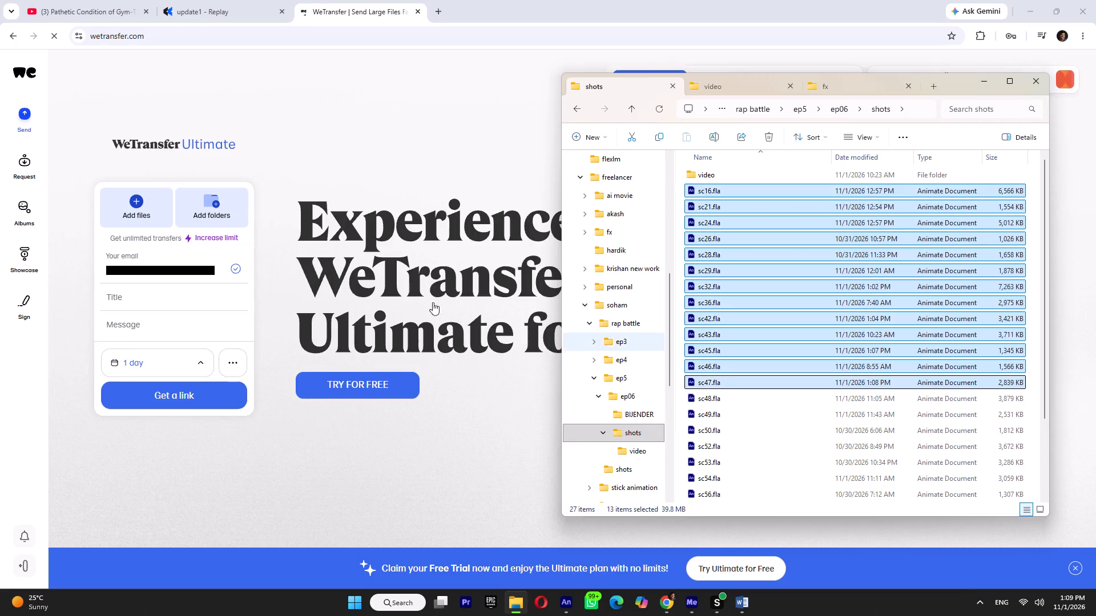
drag(752, 191, 155, 289)
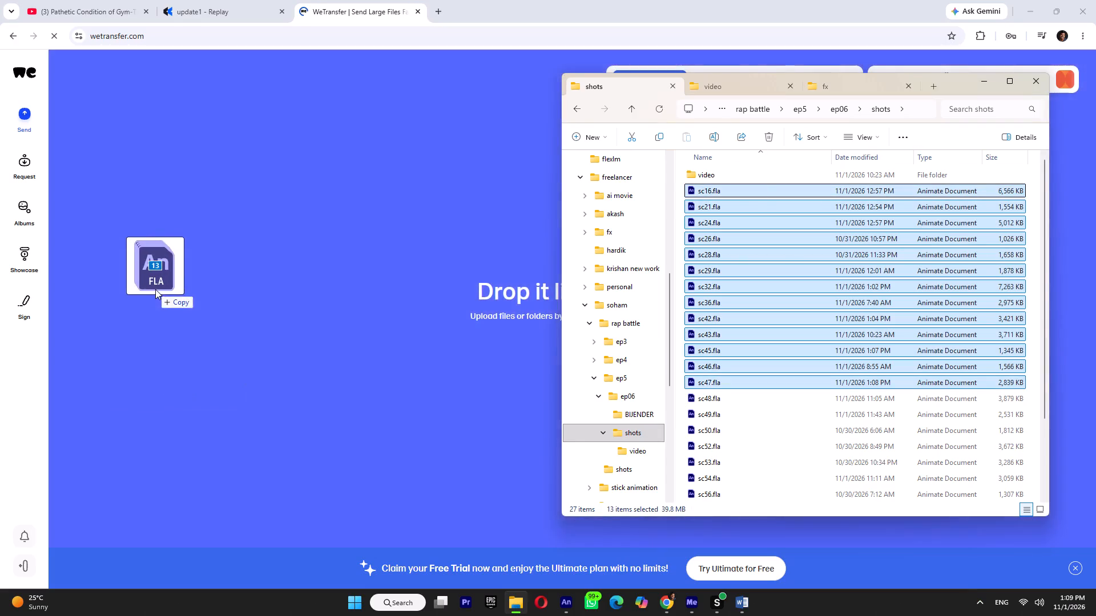
drag(155, 289, 159, 290)
scroll(191, 306, down, 7)
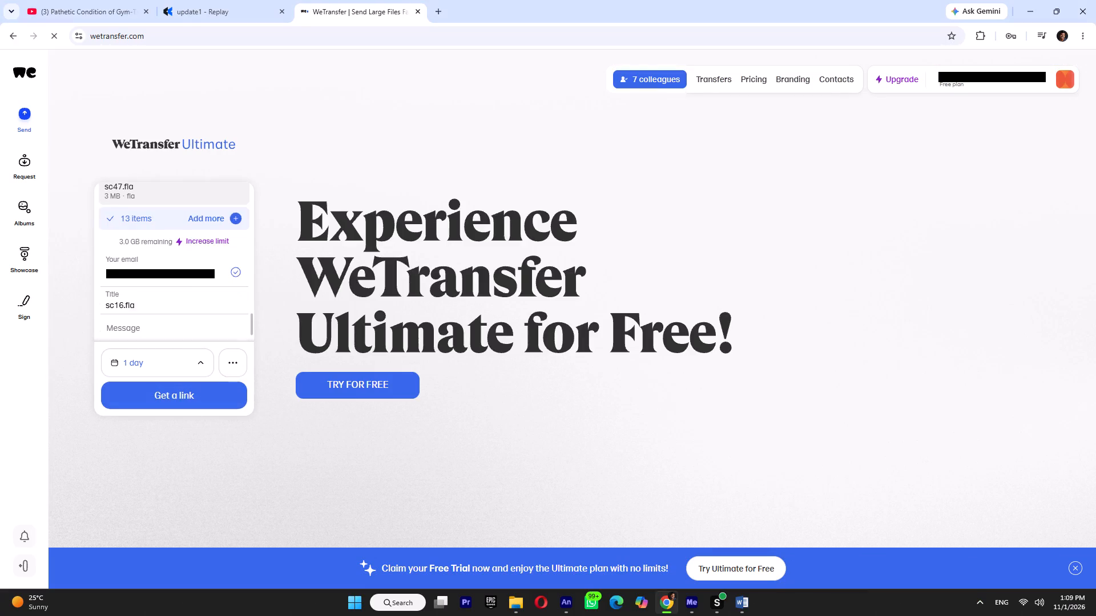
scroll(191, 306, down, 5)
scroll(191, 306, up, 10)
scroll(191, 306, down, 6)
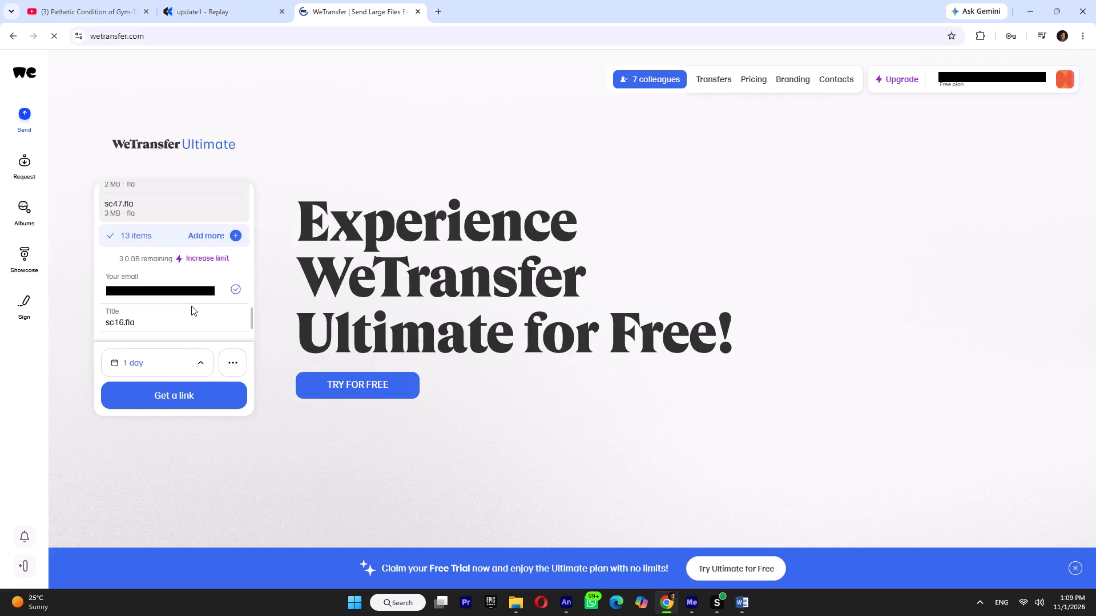
scroll(191, 306, down, 2)
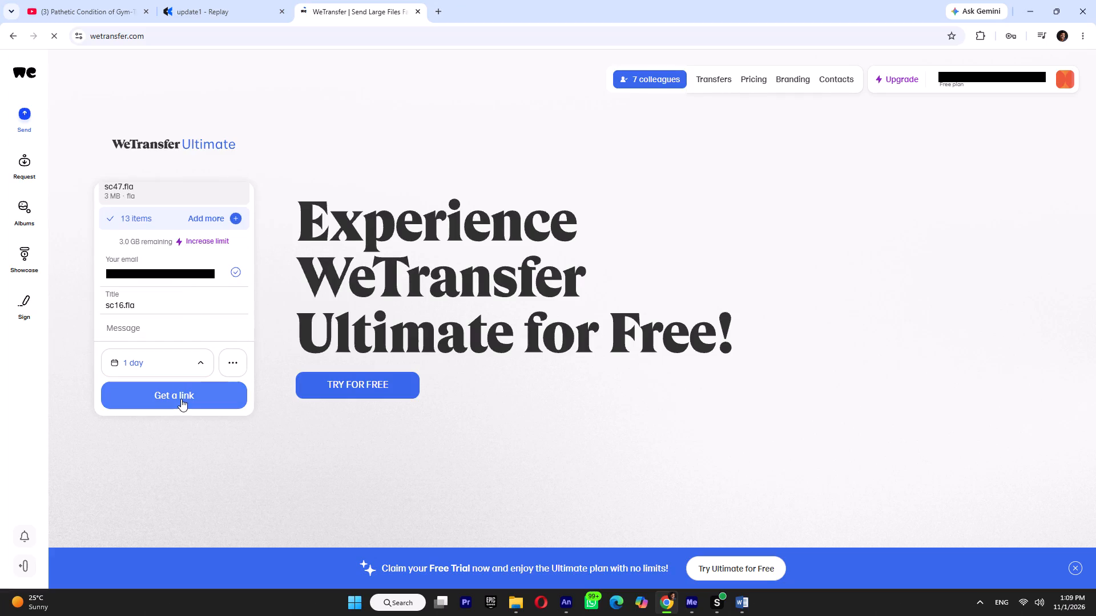